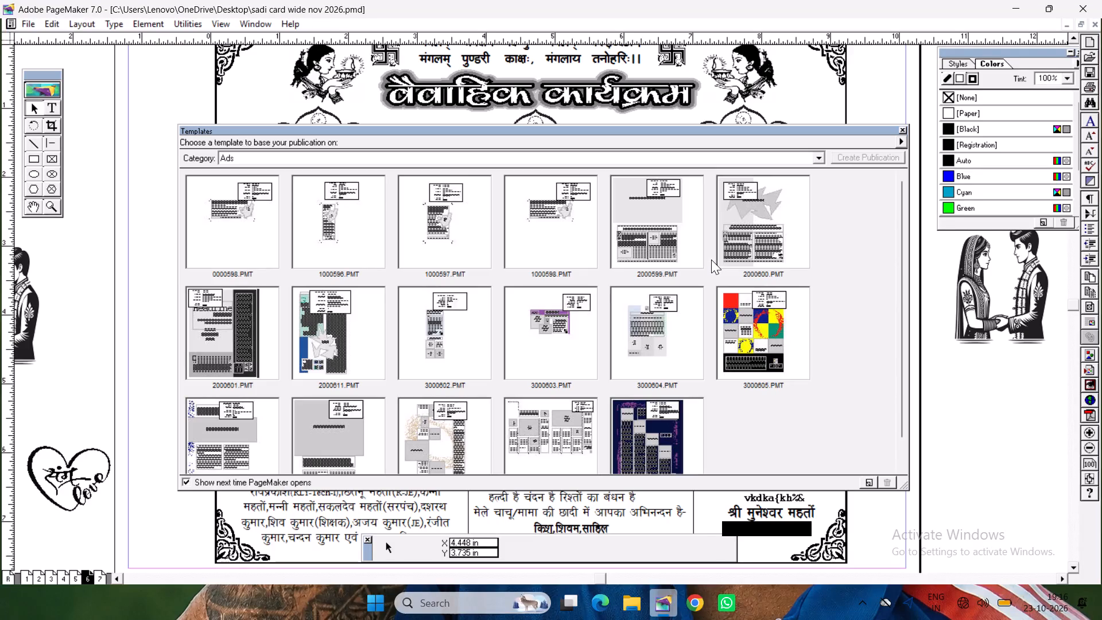
# Close the template chooser.
pyautogui.click(906, 129)
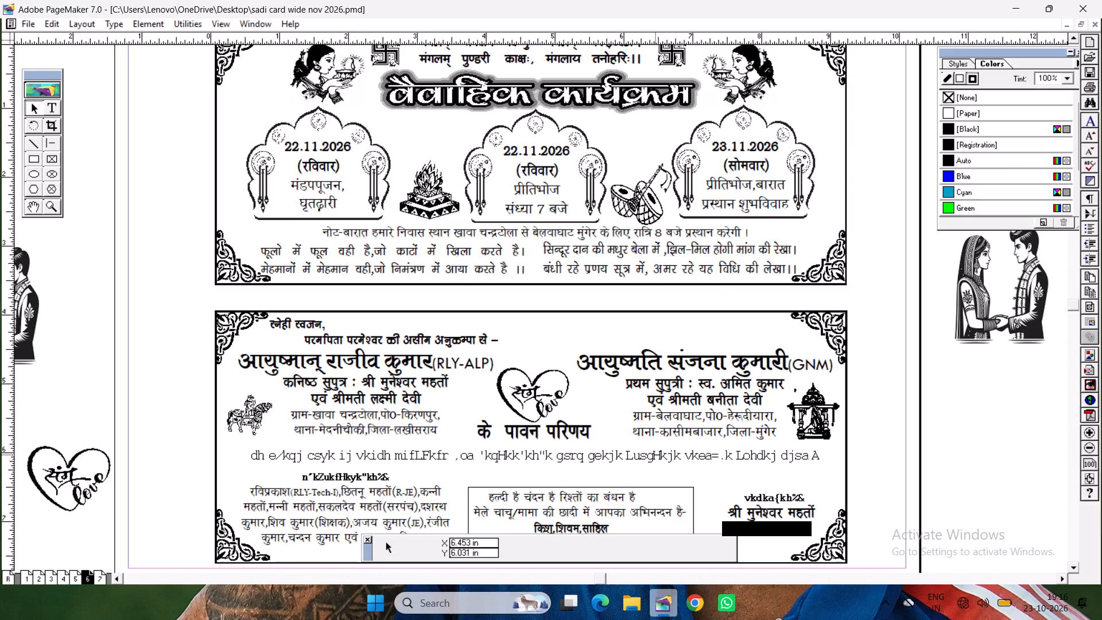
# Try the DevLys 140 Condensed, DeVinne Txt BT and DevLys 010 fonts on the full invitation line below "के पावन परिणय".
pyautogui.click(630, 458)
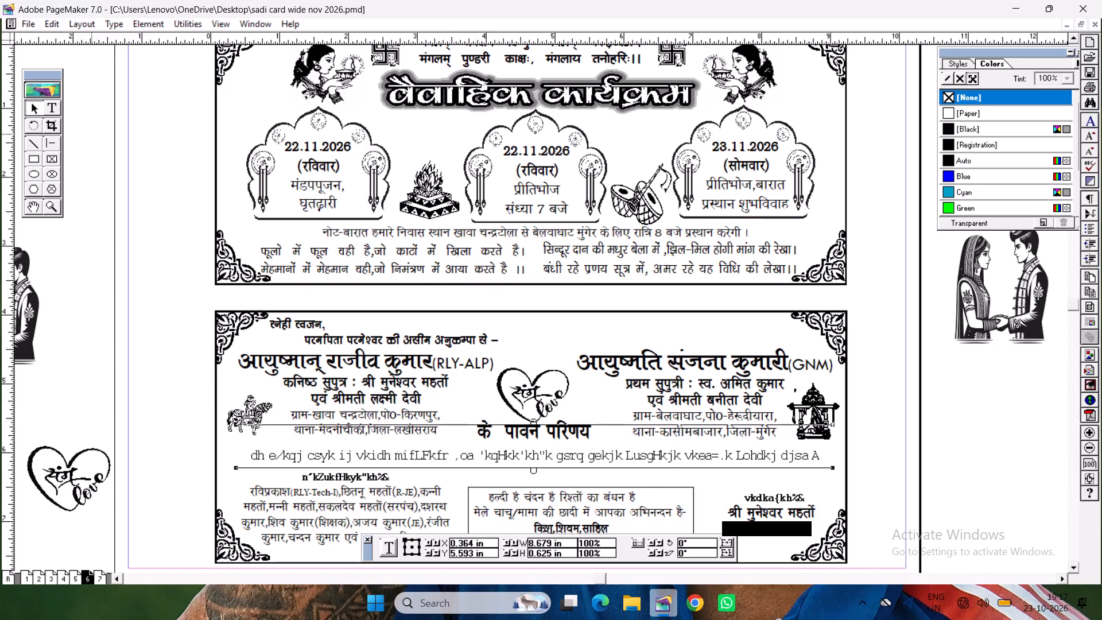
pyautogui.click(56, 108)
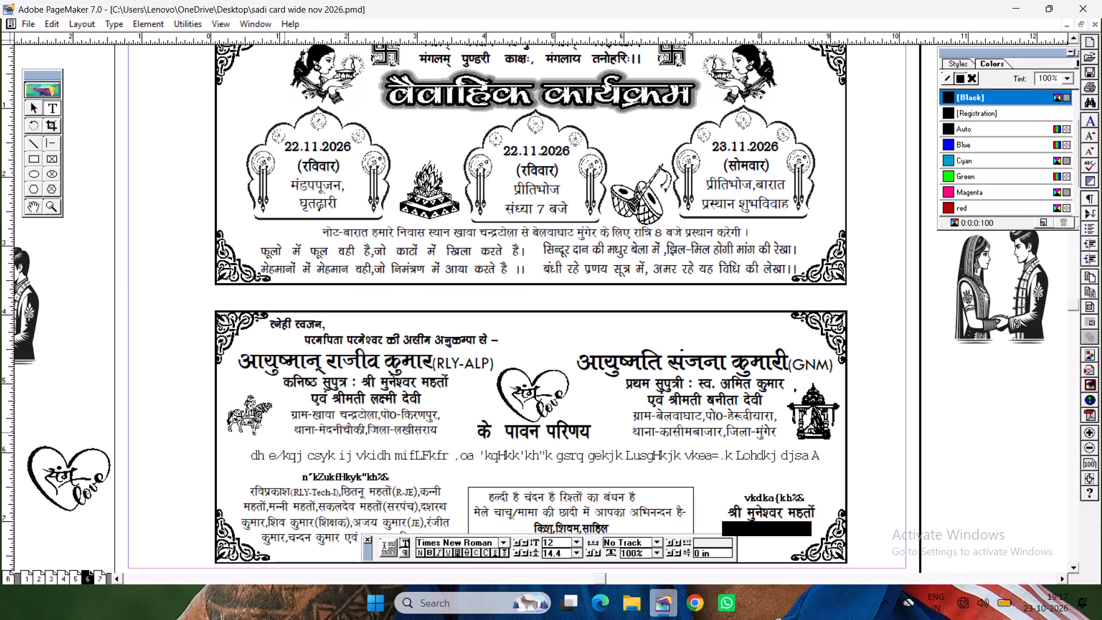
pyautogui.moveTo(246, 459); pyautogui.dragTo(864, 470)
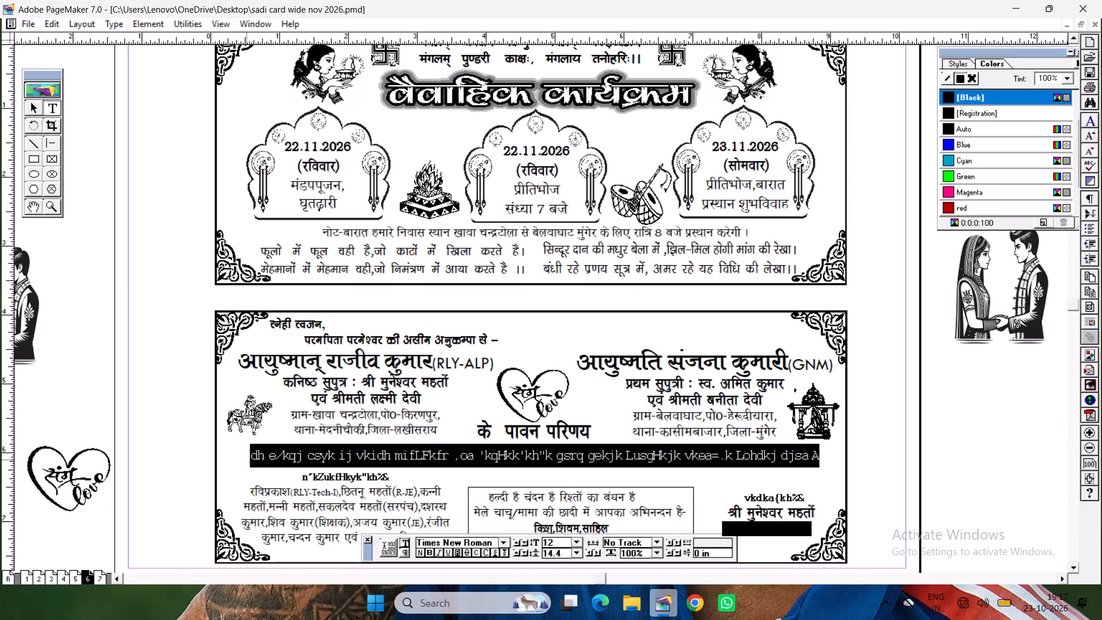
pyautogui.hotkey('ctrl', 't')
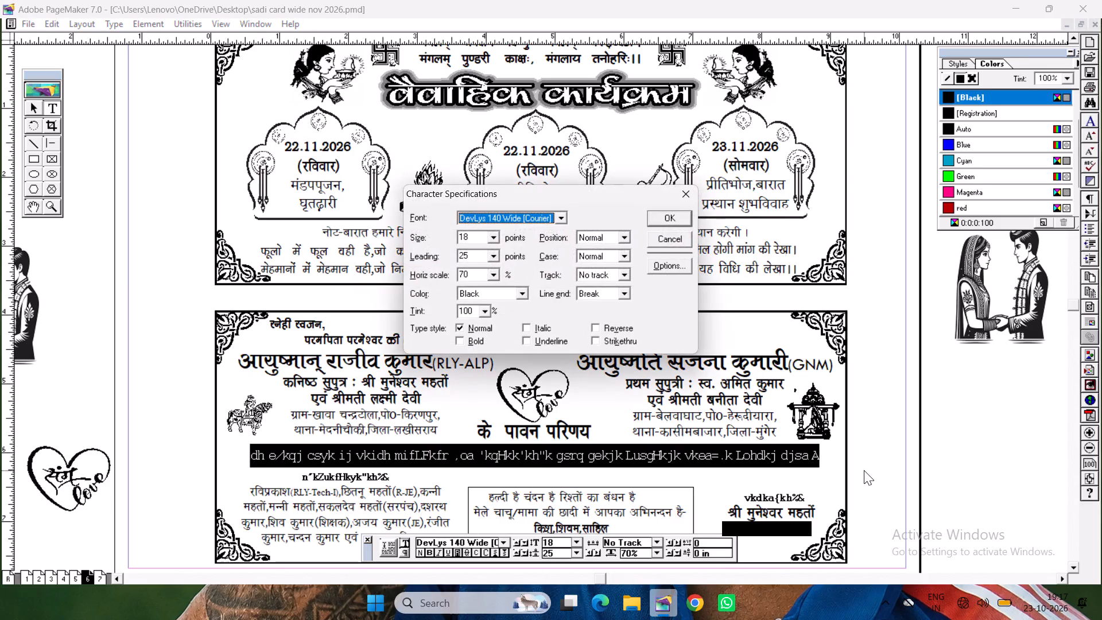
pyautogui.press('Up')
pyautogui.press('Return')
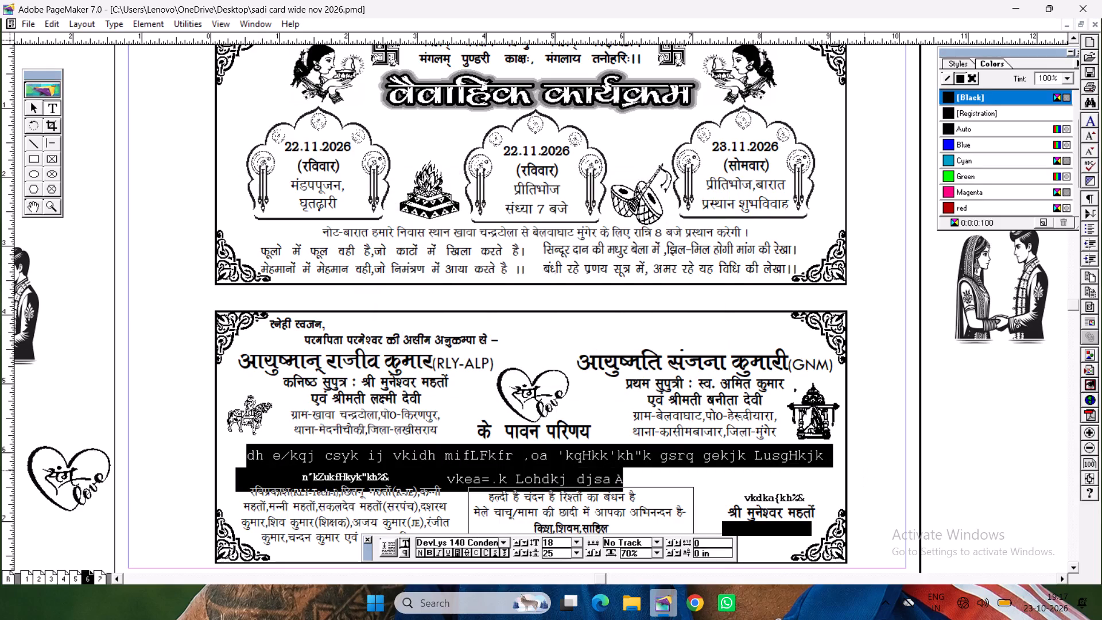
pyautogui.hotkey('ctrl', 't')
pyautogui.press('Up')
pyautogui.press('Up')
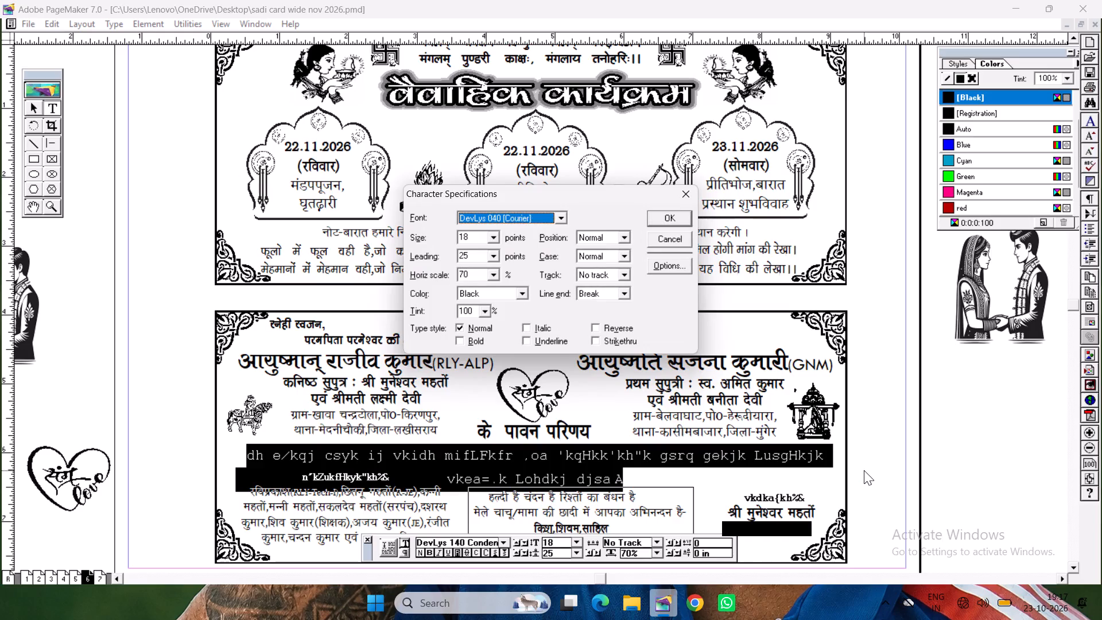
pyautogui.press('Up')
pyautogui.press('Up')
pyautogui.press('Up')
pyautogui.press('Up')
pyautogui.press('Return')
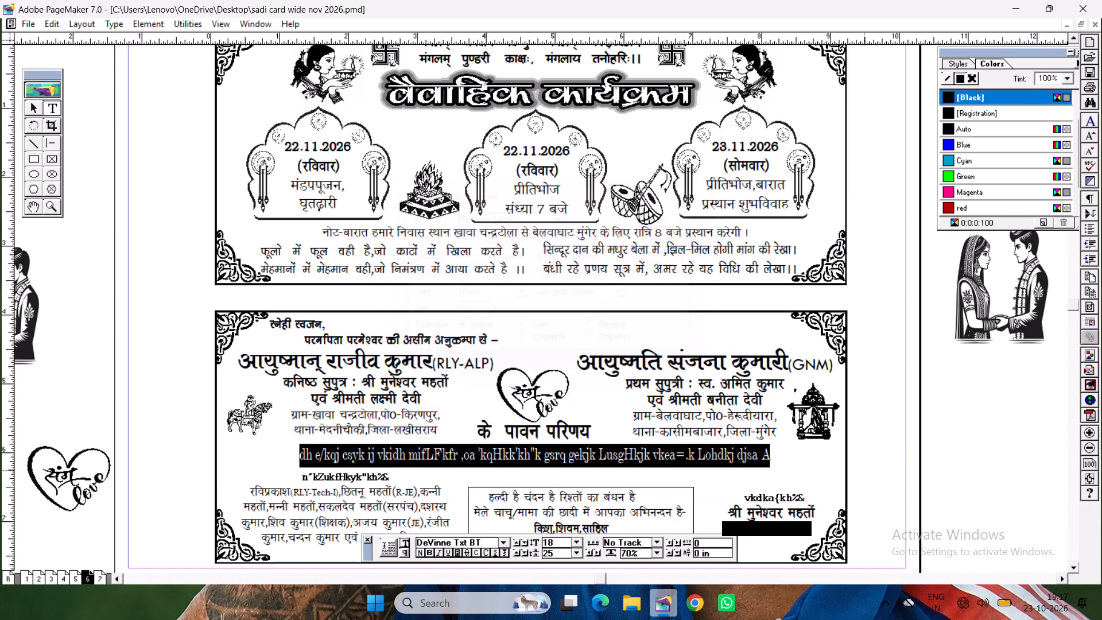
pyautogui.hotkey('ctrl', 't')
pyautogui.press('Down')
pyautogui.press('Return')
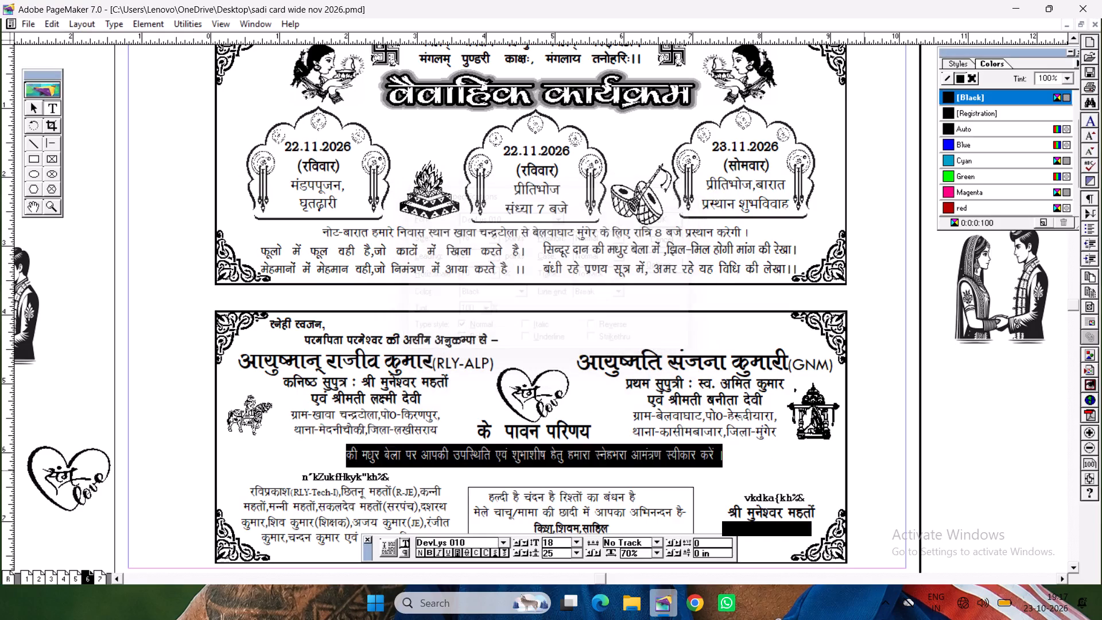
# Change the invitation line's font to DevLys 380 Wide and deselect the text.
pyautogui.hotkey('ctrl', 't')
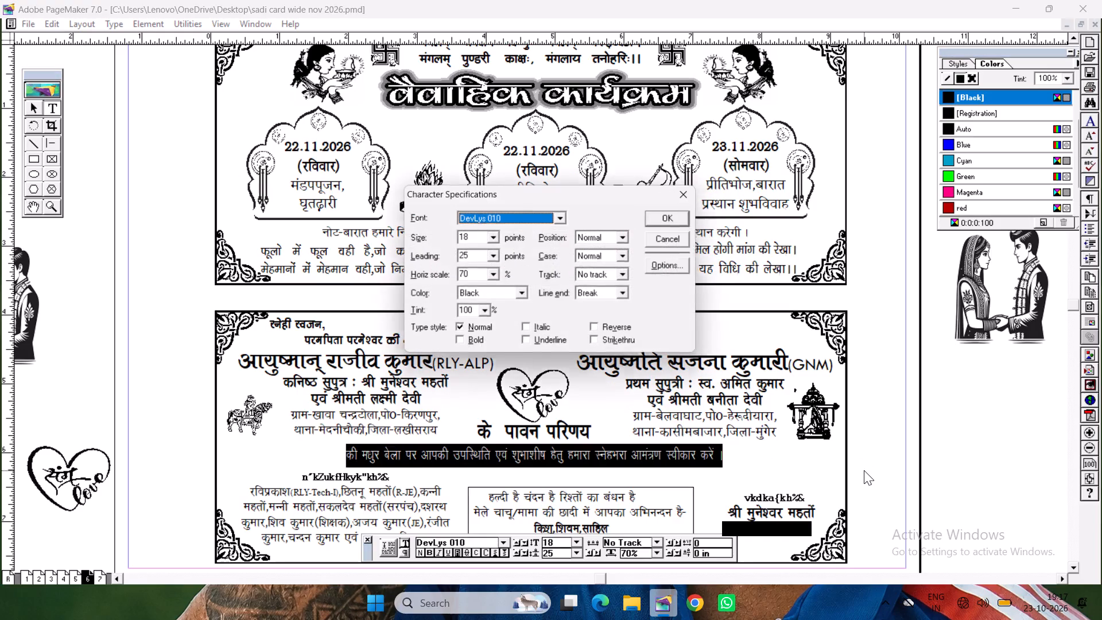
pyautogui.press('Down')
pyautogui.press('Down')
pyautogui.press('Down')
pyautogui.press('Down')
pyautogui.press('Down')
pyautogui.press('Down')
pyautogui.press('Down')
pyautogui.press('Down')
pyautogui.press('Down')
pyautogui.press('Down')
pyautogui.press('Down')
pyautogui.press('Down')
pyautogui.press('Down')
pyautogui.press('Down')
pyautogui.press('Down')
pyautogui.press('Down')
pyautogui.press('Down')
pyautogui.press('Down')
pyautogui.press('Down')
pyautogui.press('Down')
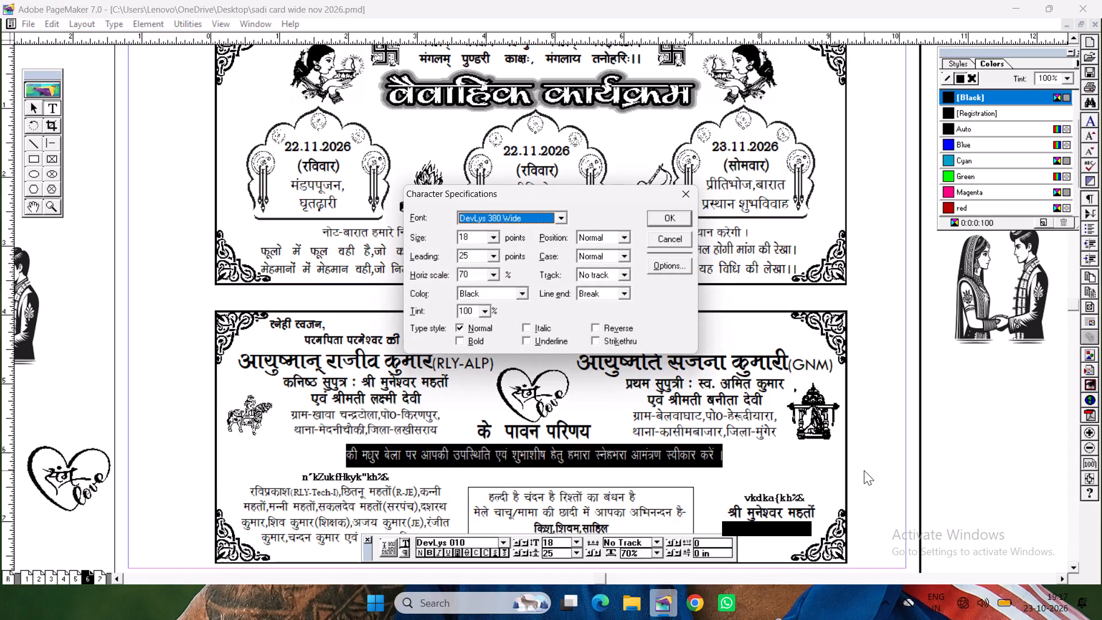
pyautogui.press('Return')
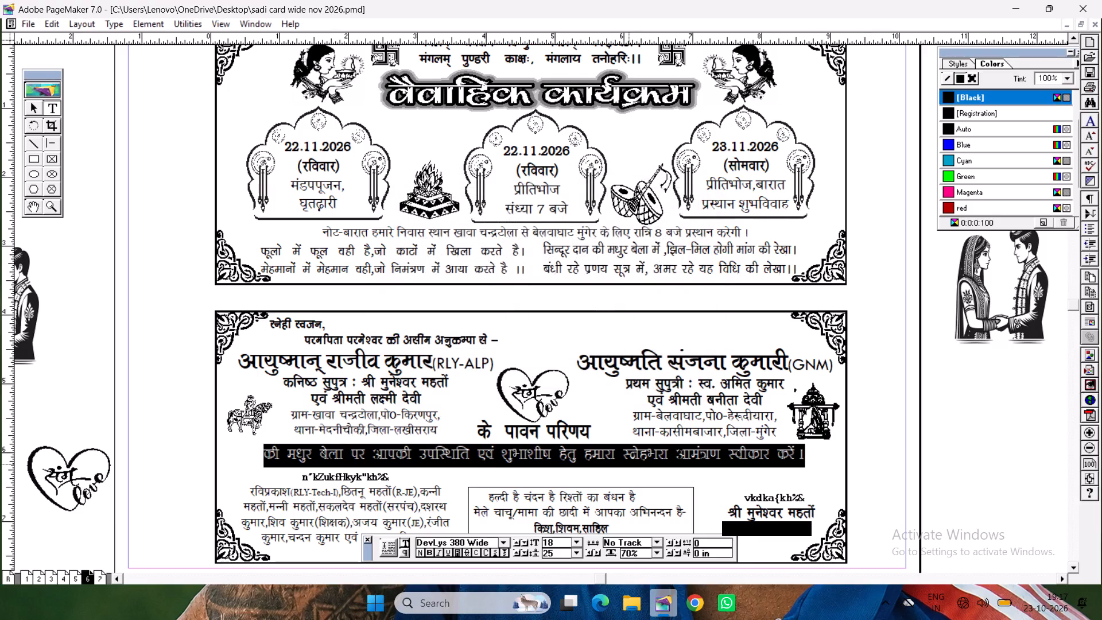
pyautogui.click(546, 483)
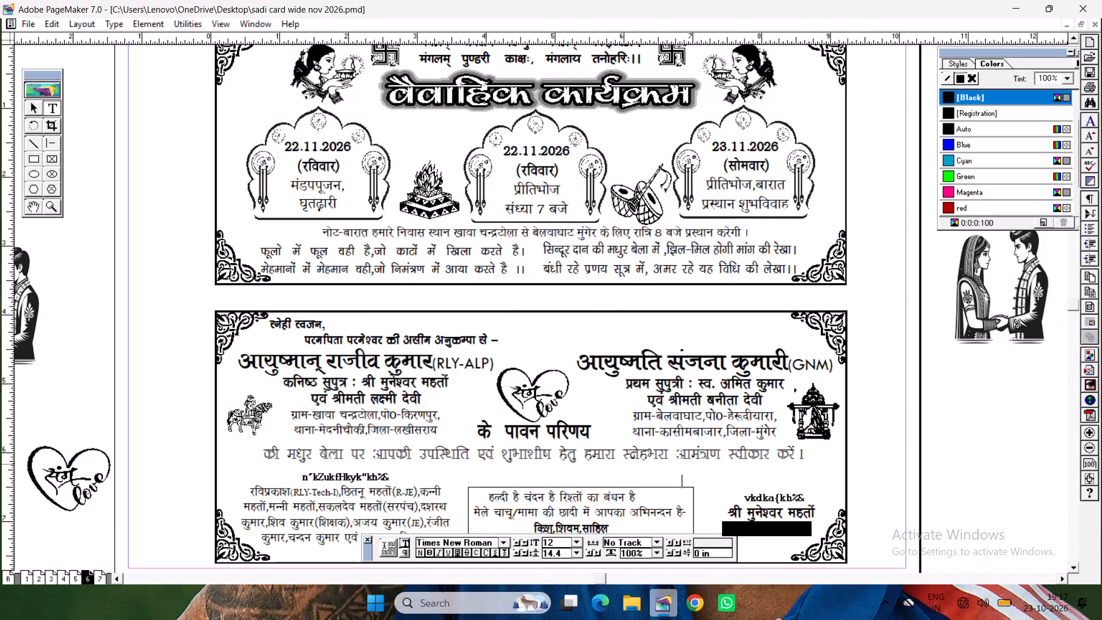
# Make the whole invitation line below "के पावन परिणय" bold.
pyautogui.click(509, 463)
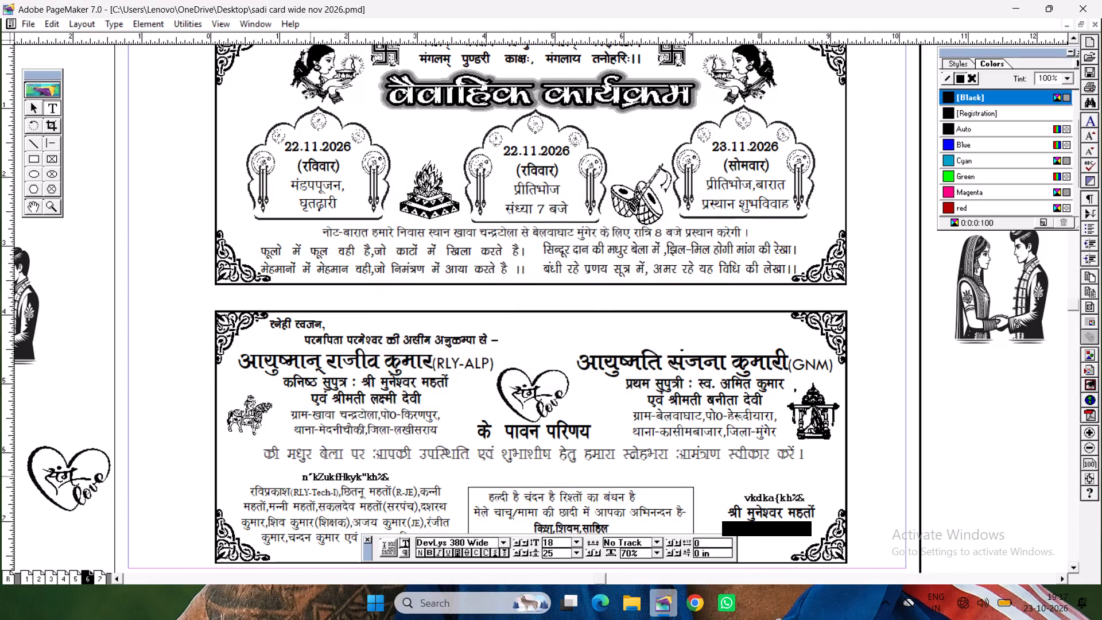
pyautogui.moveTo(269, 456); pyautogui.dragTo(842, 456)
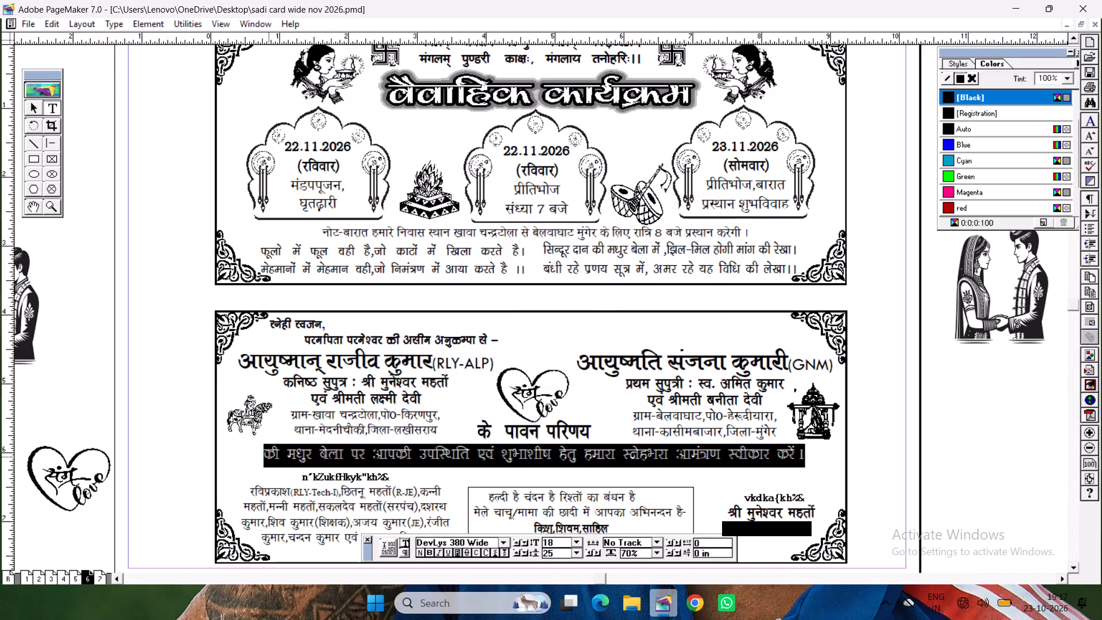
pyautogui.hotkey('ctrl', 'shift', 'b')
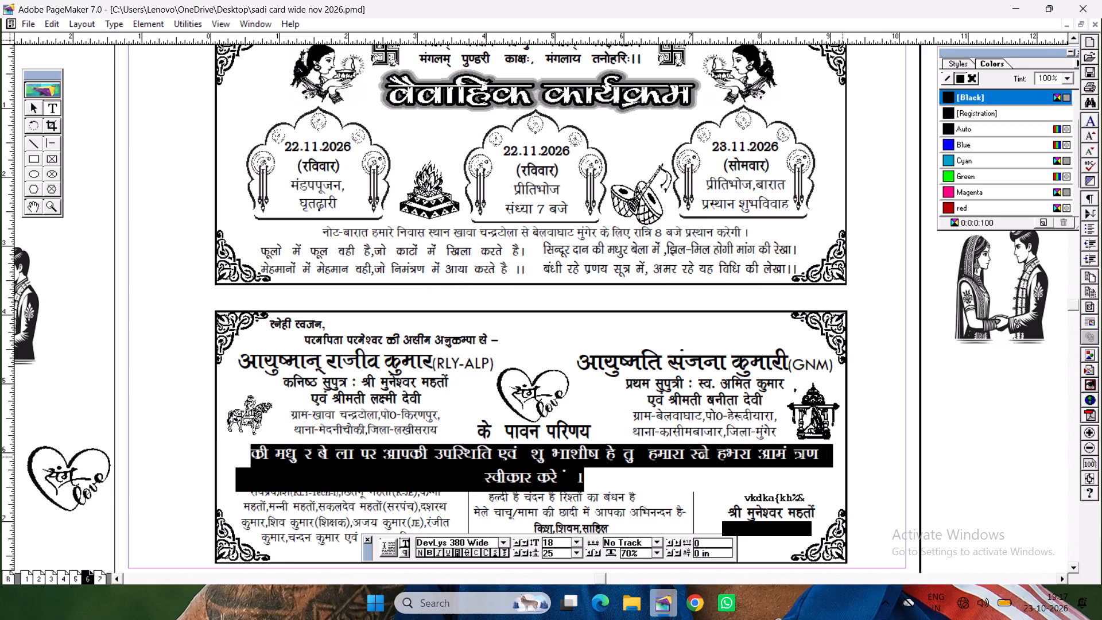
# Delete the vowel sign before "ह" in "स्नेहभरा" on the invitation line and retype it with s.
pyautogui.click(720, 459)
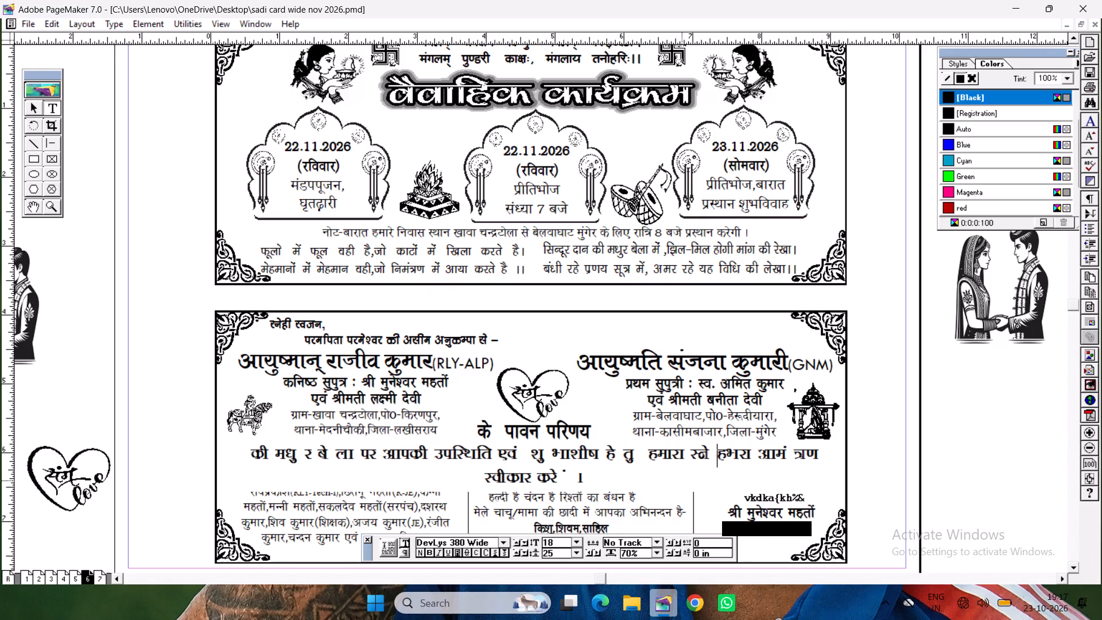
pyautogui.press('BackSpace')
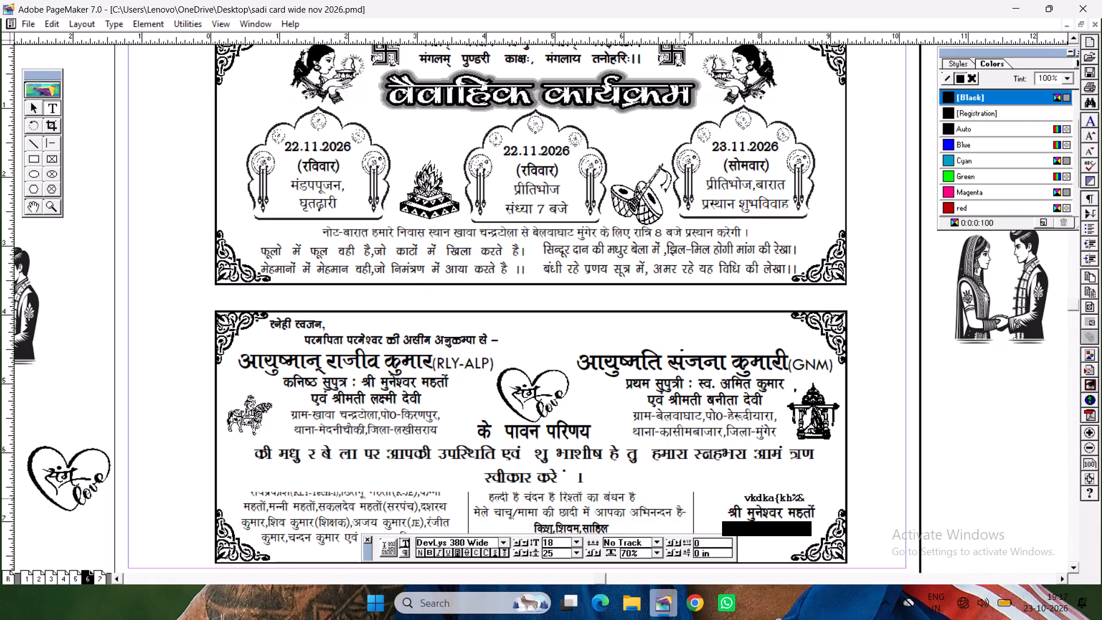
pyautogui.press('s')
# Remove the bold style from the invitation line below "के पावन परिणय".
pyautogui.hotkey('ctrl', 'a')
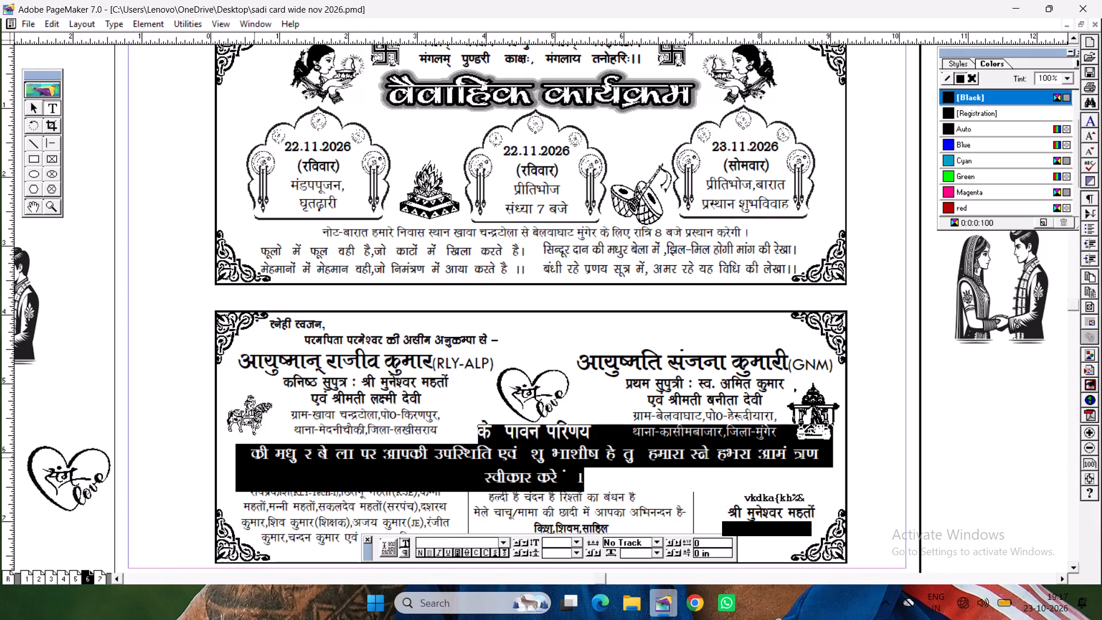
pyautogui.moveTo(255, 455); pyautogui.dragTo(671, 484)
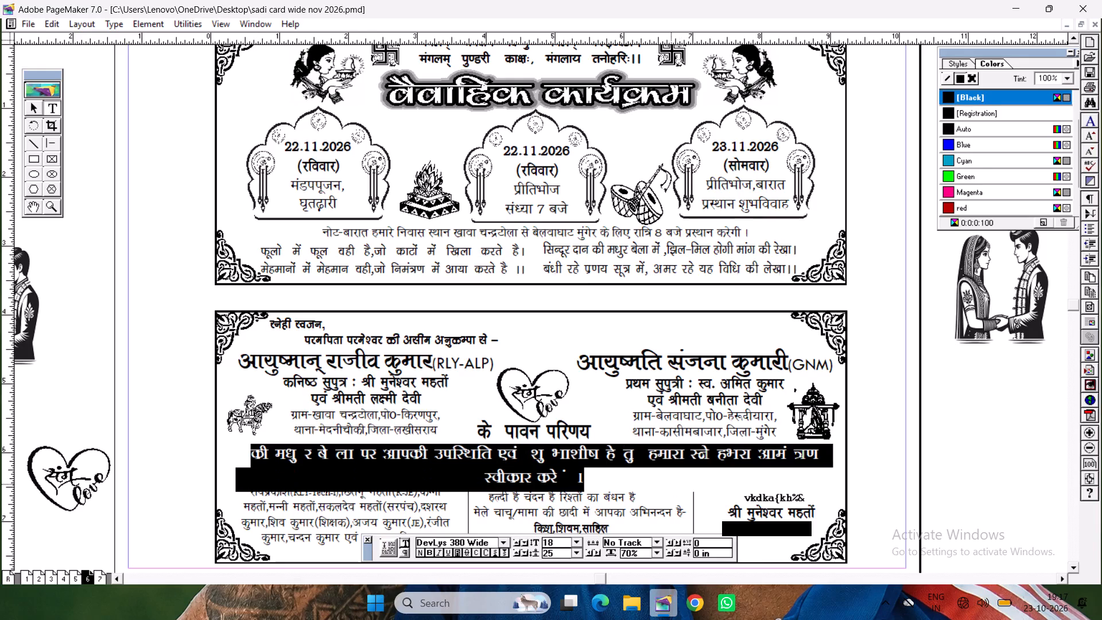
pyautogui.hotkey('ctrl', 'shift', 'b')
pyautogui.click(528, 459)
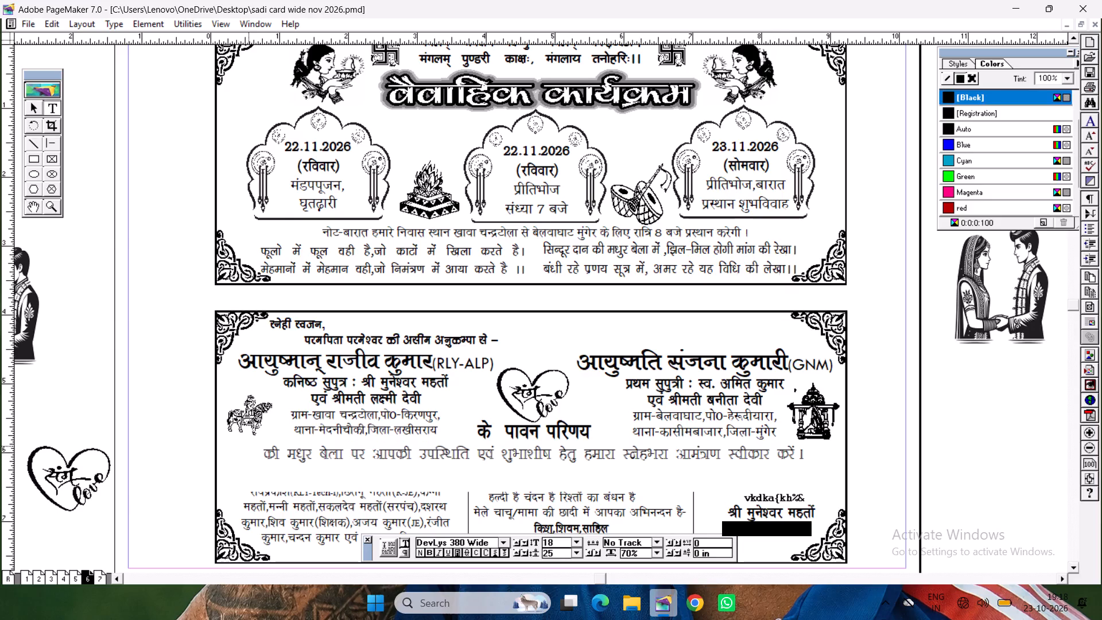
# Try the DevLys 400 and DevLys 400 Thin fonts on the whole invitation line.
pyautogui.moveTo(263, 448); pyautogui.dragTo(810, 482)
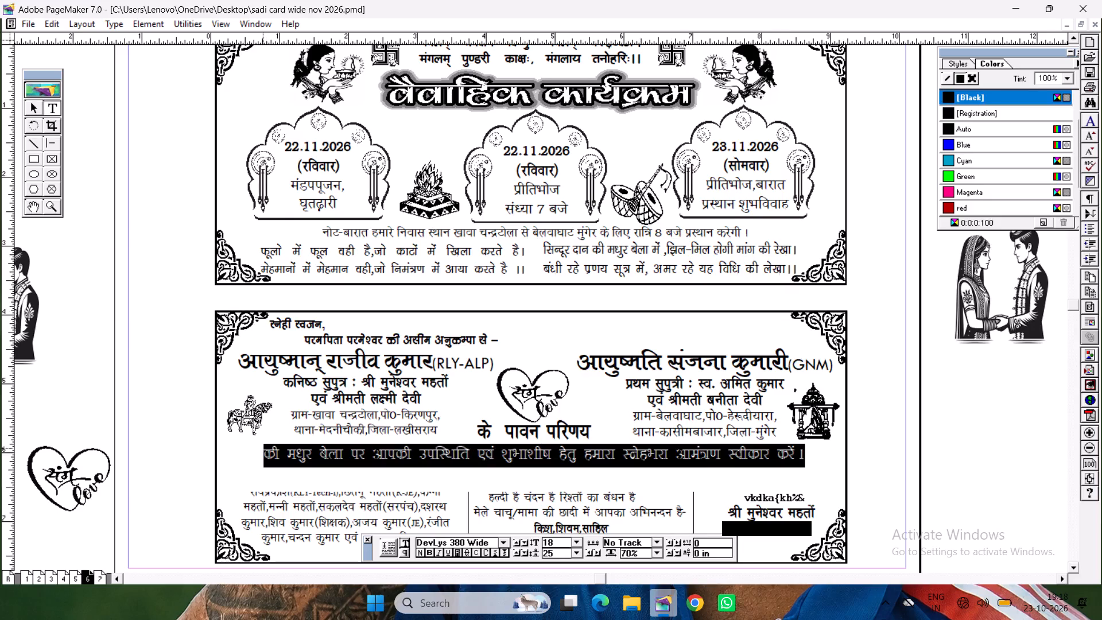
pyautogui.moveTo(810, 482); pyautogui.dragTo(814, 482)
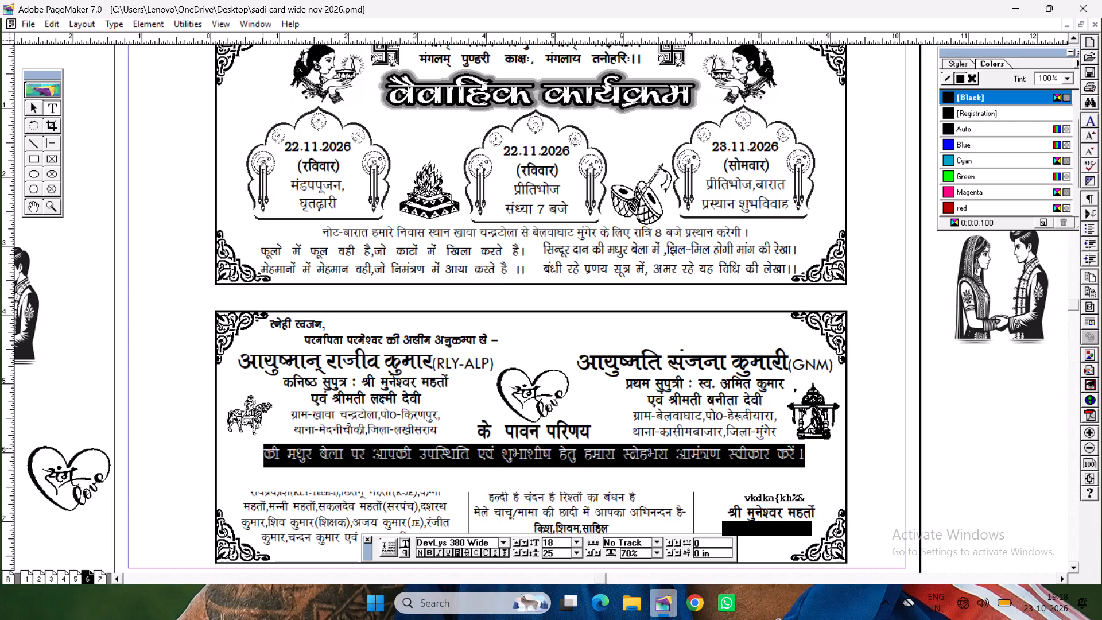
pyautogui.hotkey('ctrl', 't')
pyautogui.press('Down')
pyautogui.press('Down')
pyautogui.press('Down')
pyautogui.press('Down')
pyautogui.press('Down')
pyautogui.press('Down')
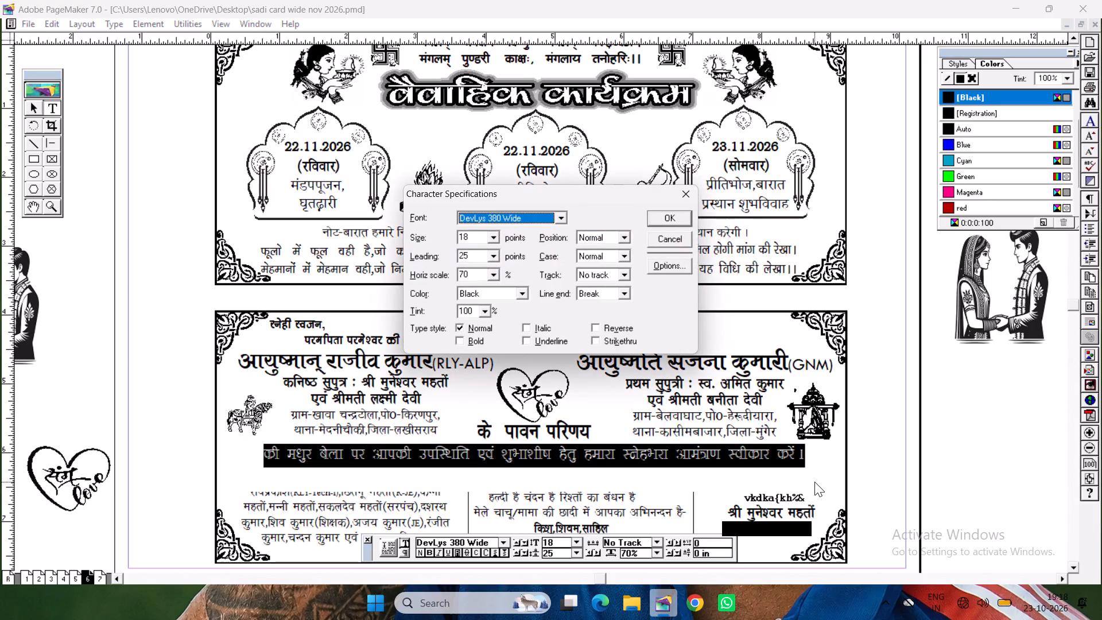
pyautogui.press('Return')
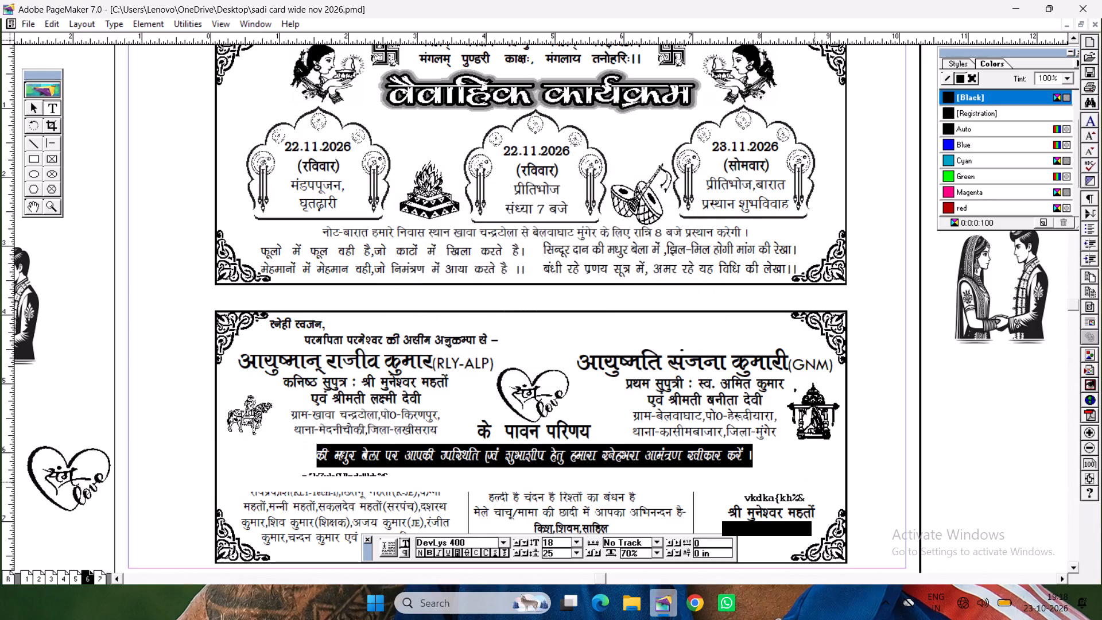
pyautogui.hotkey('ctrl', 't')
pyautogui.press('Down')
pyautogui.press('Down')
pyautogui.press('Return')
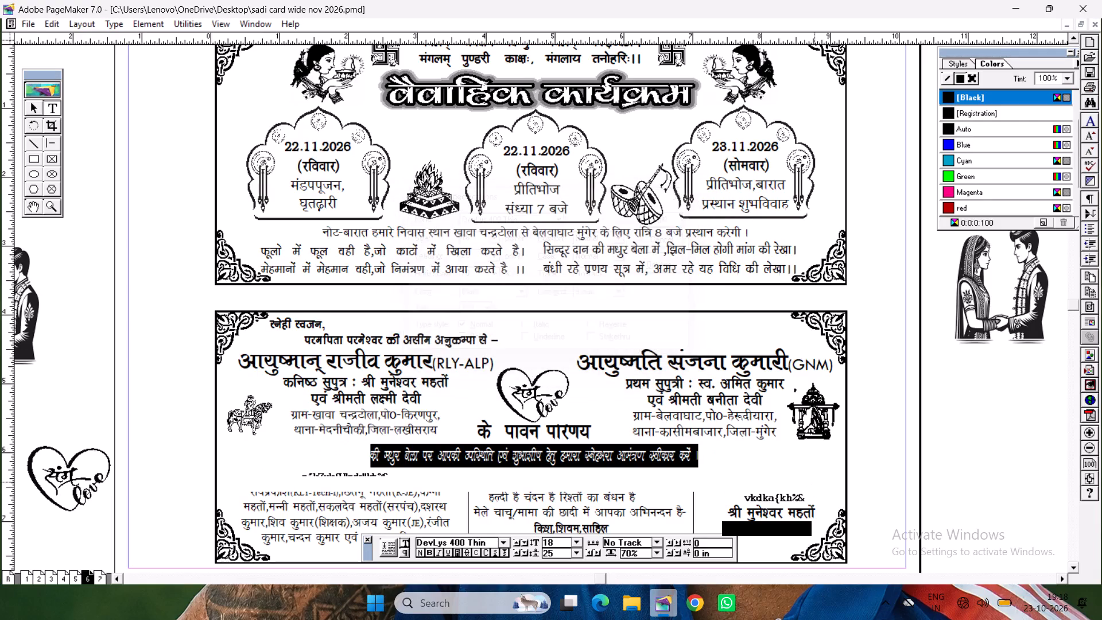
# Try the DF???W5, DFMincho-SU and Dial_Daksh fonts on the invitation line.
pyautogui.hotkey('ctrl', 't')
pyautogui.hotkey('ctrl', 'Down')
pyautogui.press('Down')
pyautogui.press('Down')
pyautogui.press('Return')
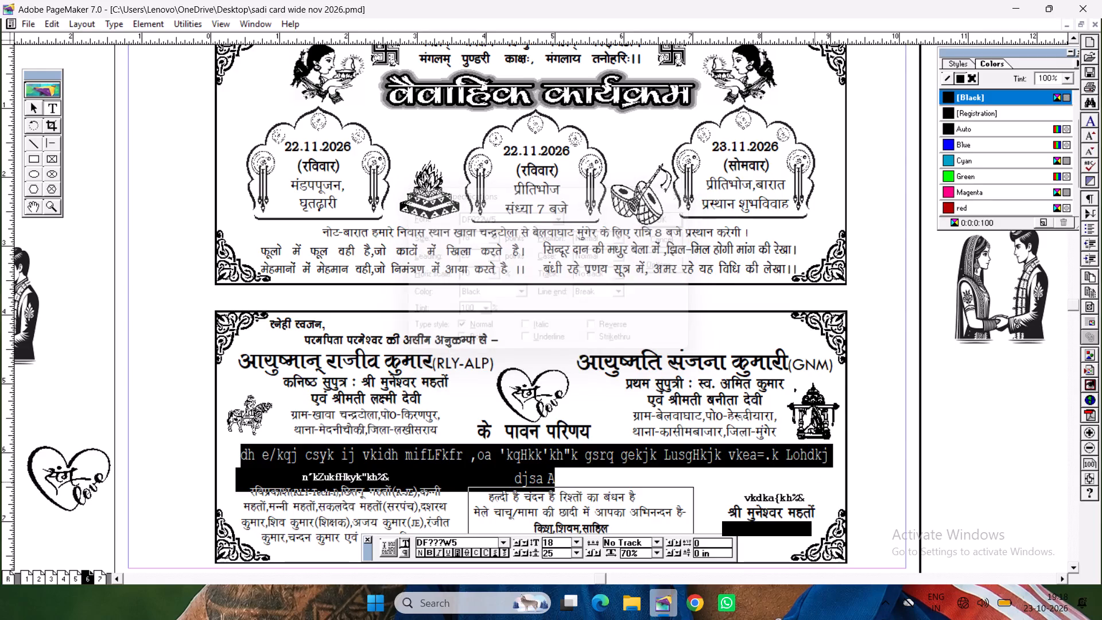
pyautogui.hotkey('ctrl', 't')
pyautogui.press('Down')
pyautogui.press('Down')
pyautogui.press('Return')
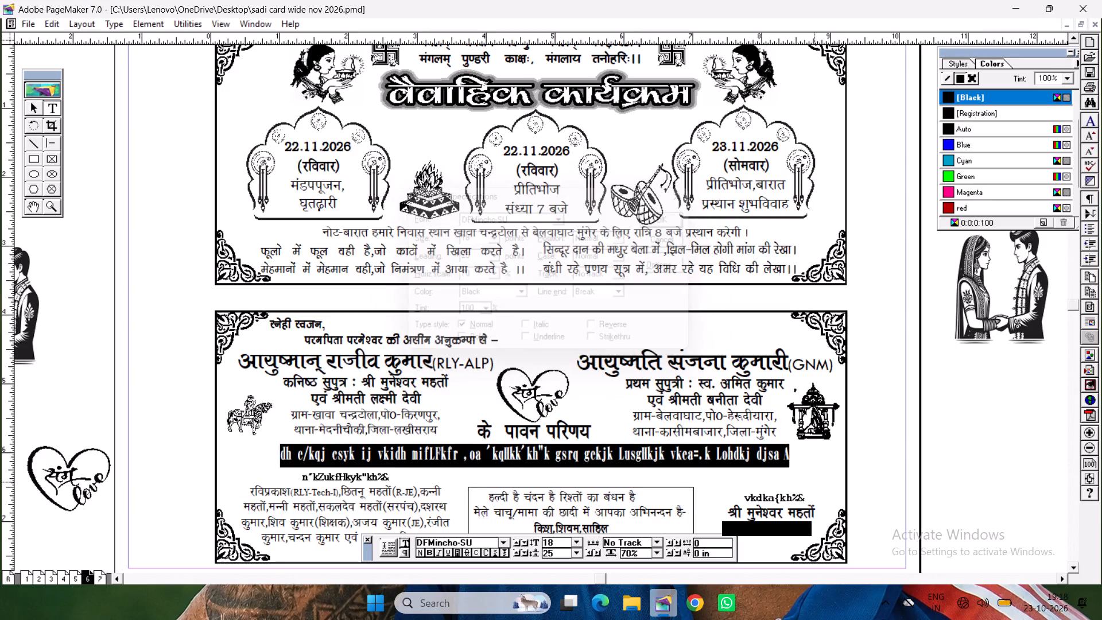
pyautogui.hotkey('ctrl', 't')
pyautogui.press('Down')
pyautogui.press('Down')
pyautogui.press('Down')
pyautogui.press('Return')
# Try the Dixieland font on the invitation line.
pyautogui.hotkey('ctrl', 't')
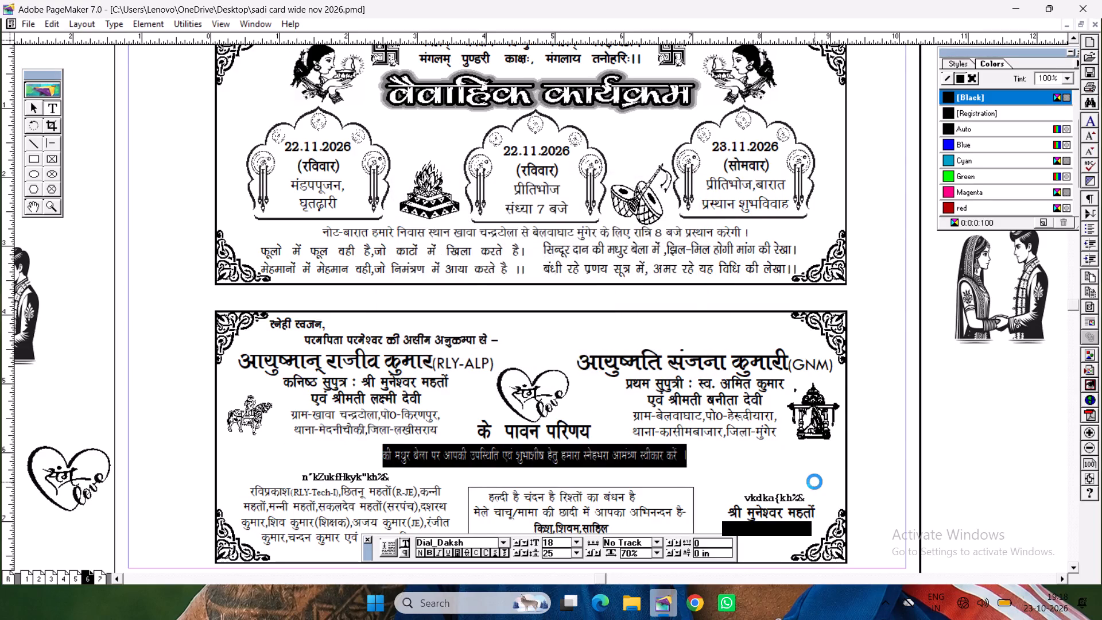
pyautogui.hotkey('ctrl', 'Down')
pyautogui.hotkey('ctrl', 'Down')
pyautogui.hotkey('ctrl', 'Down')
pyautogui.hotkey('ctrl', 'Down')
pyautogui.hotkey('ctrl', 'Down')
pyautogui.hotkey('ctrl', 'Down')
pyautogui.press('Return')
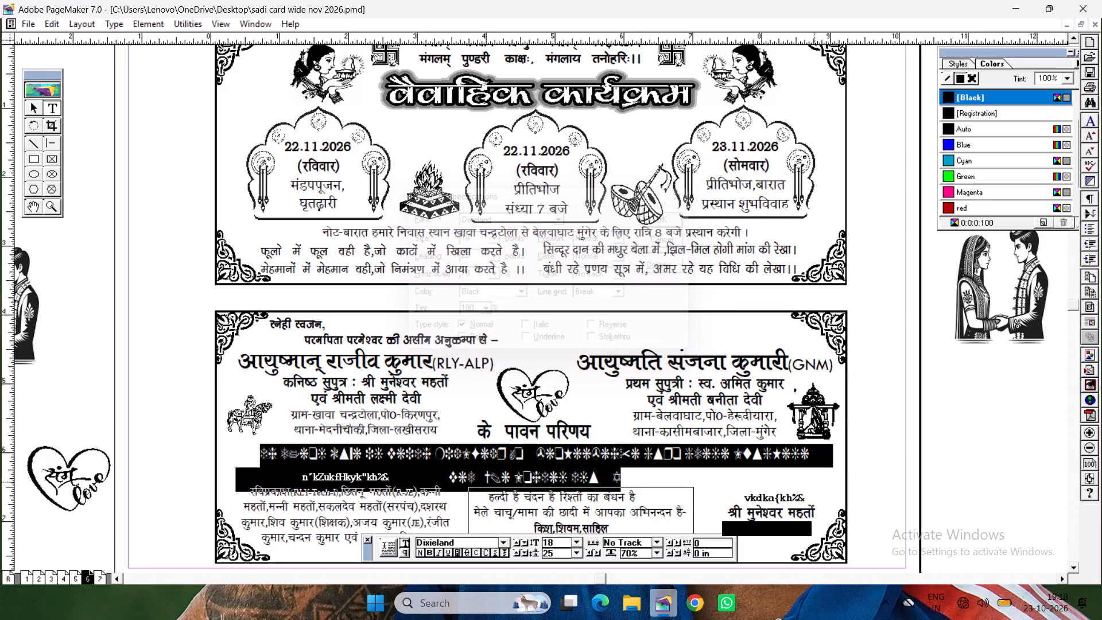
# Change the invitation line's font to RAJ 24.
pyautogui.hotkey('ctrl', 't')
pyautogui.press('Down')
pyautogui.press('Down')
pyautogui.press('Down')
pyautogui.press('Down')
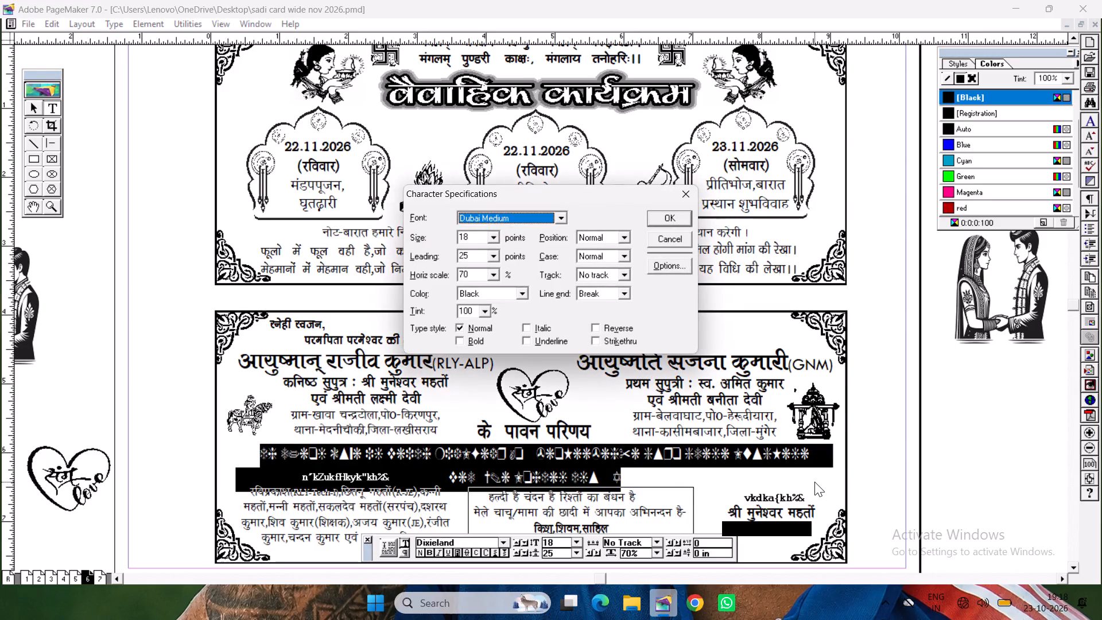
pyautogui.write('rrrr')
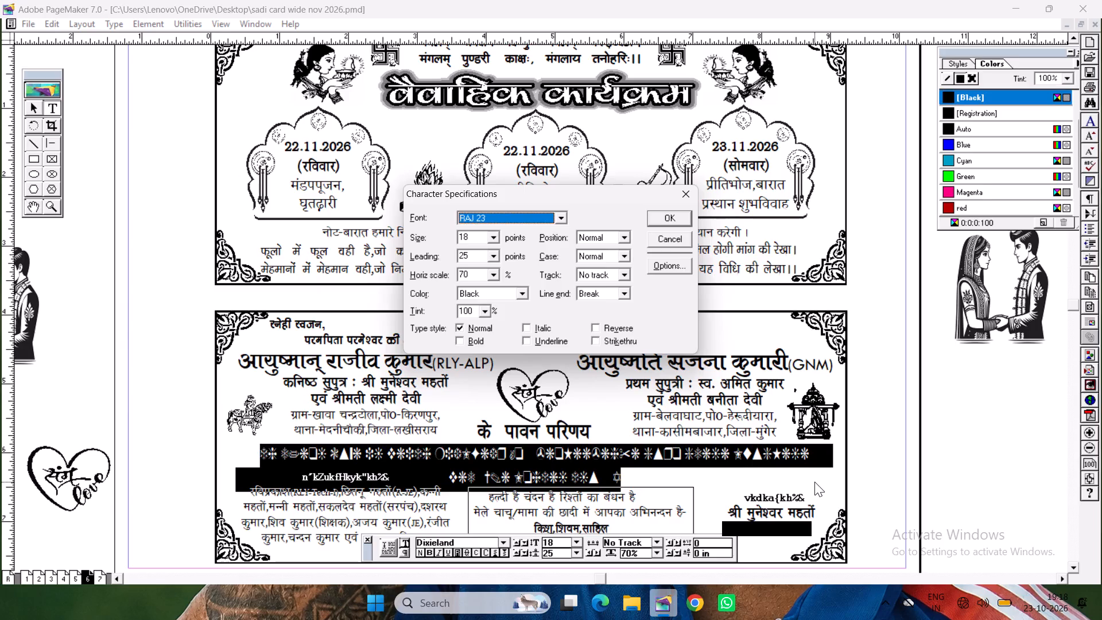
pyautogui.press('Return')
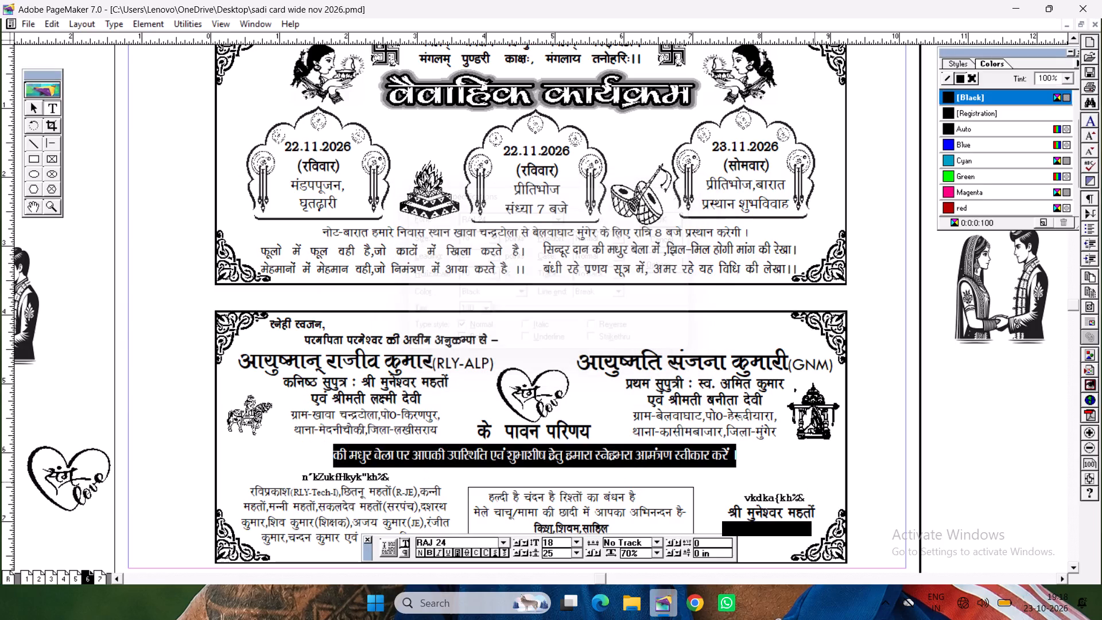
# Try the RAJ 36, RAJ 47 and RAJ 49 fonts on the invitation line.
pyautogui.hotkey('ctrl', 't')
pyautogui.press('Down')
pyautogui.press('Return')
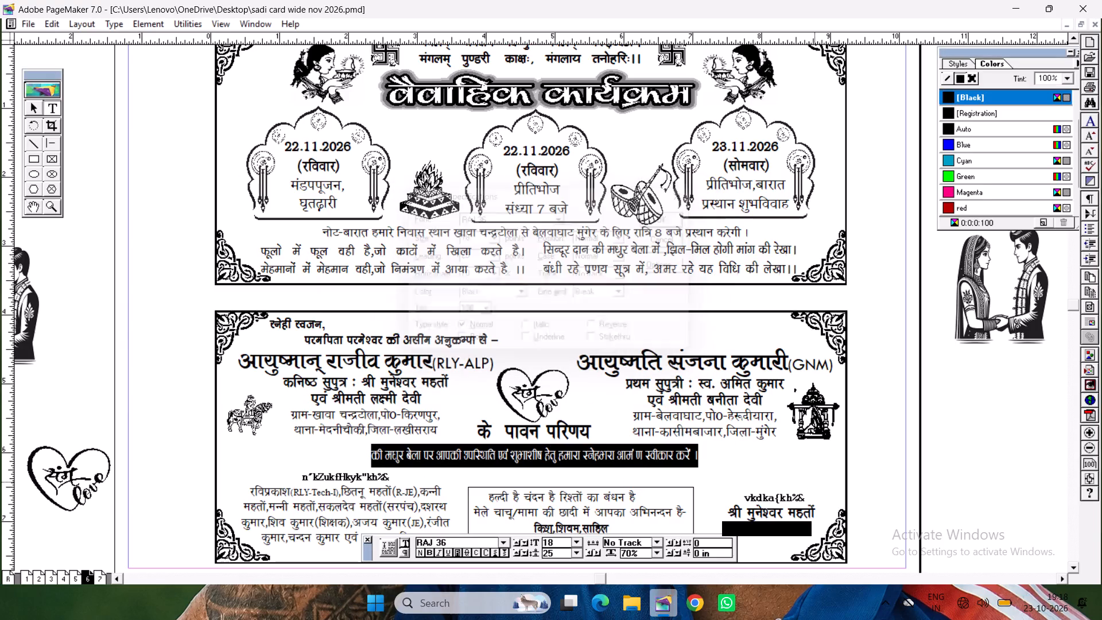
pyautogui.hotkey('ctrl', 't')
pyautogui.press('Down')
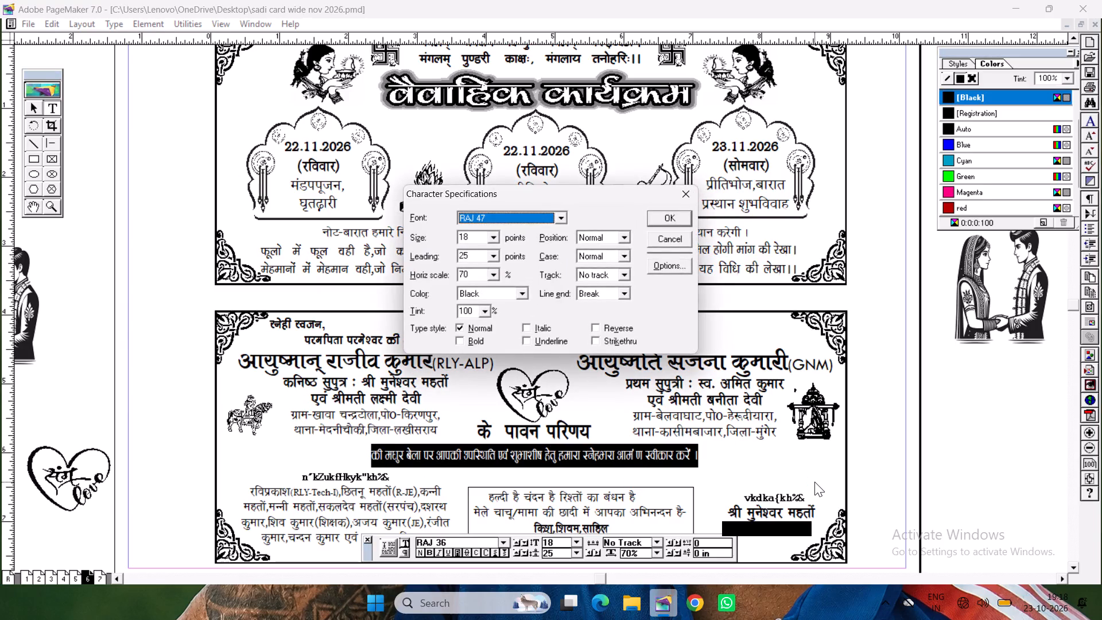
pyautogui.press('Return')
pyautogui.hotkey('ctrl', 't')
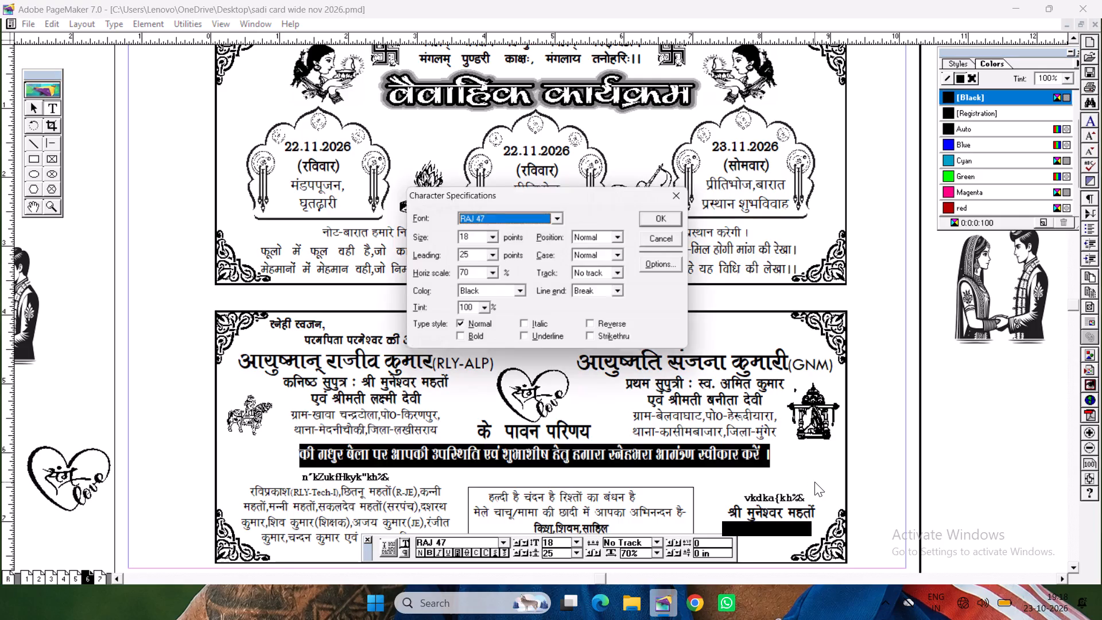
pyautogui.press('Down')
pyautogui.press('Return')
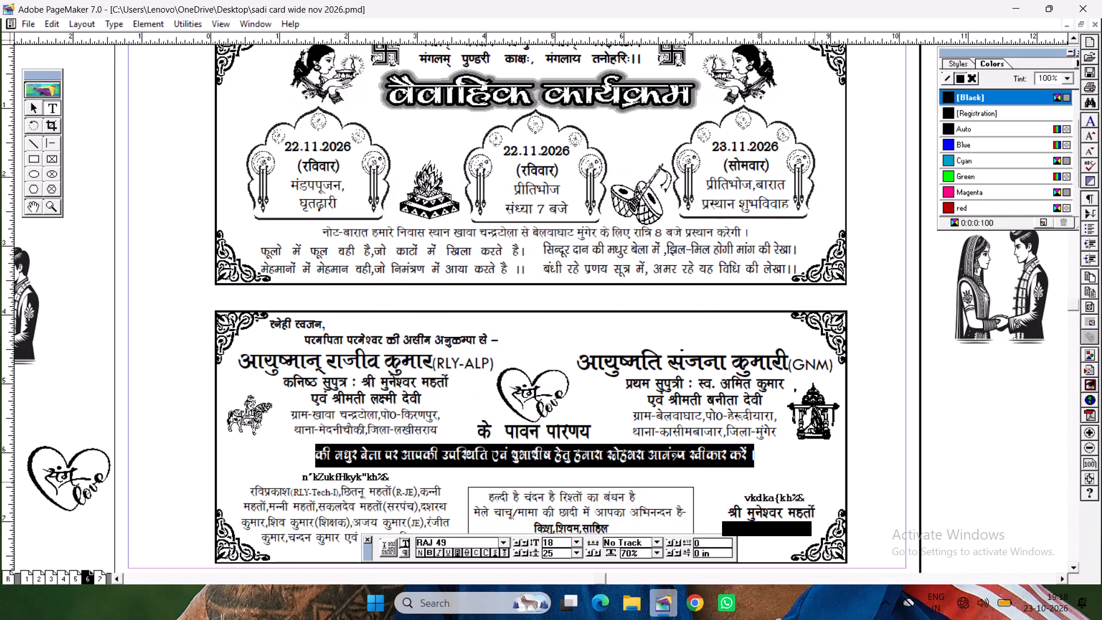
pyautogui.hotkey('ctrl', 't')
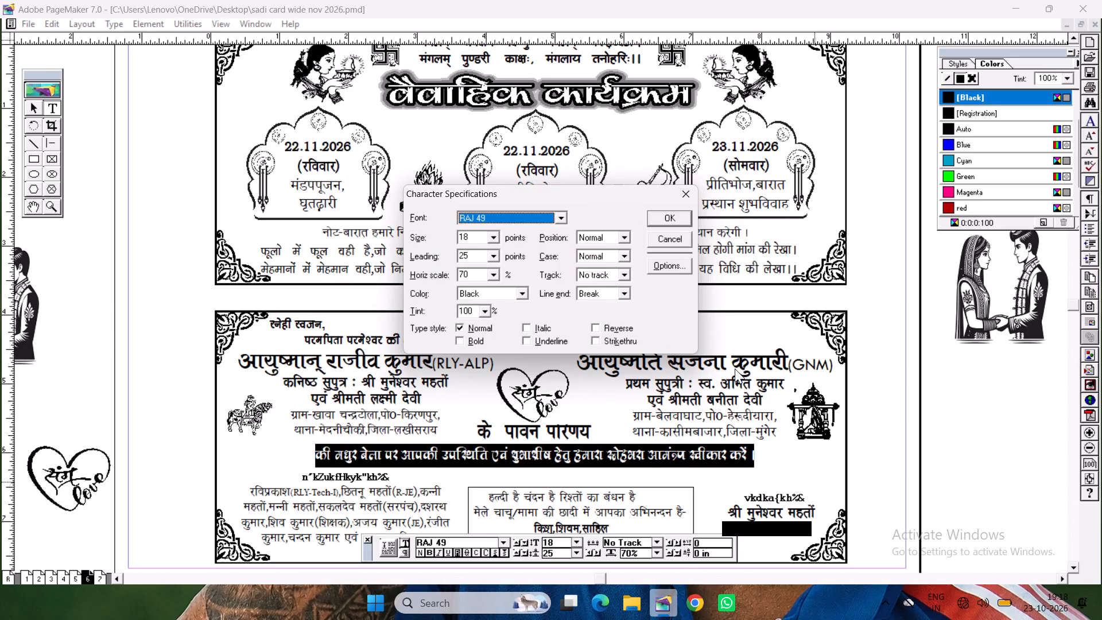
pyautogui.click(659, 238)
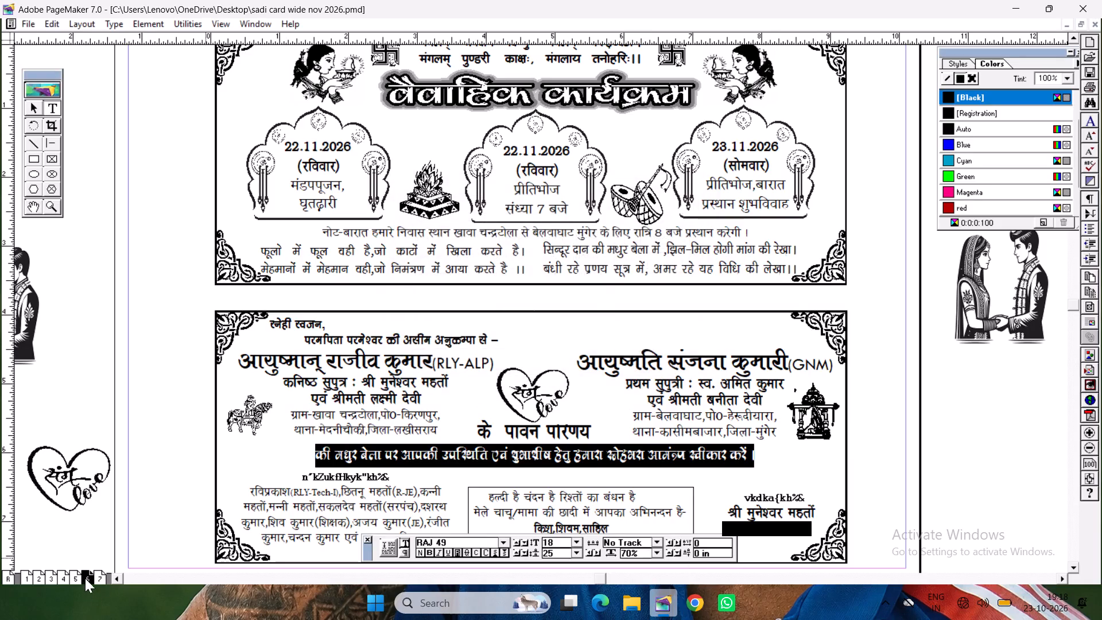
# Replace the invitation line on page 6 with a copy of the matching invitation line from page 4.
pyautogui.click(77, 576)
pyautogui.click(53, 575)
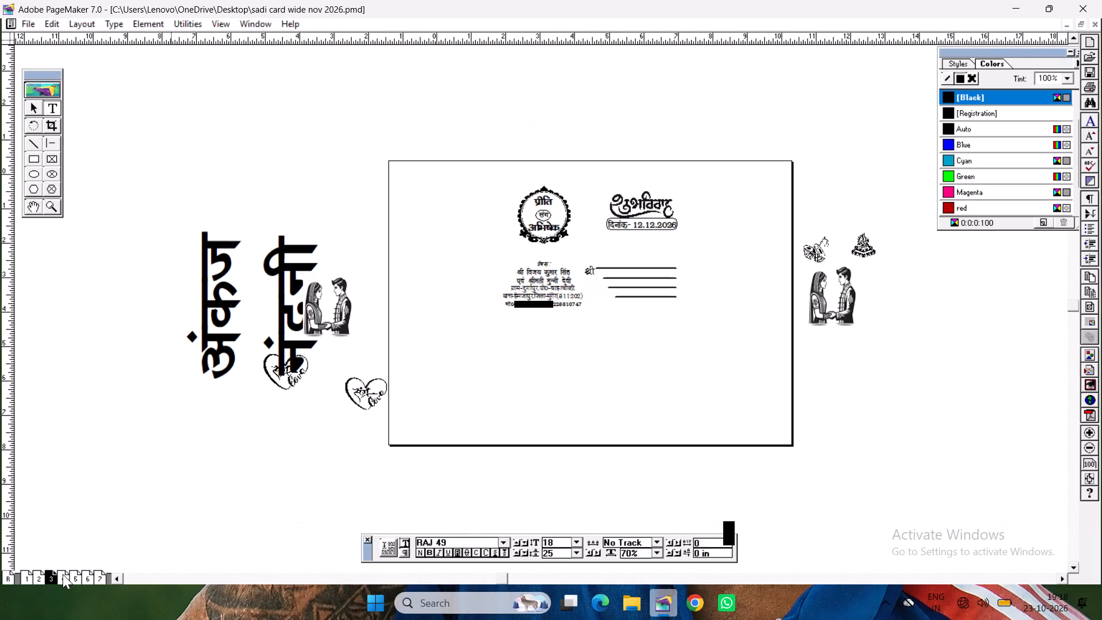
pyautogui.click(62, 574)
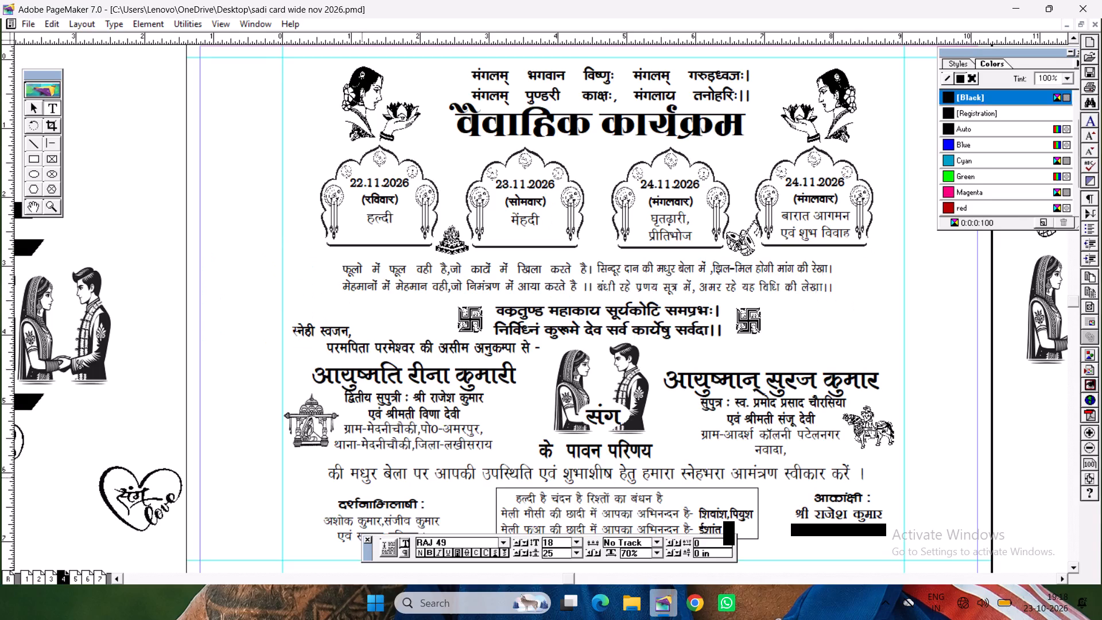
pyautogui.moveTo(328, 472); pyautogui.dragTo(720, 455)
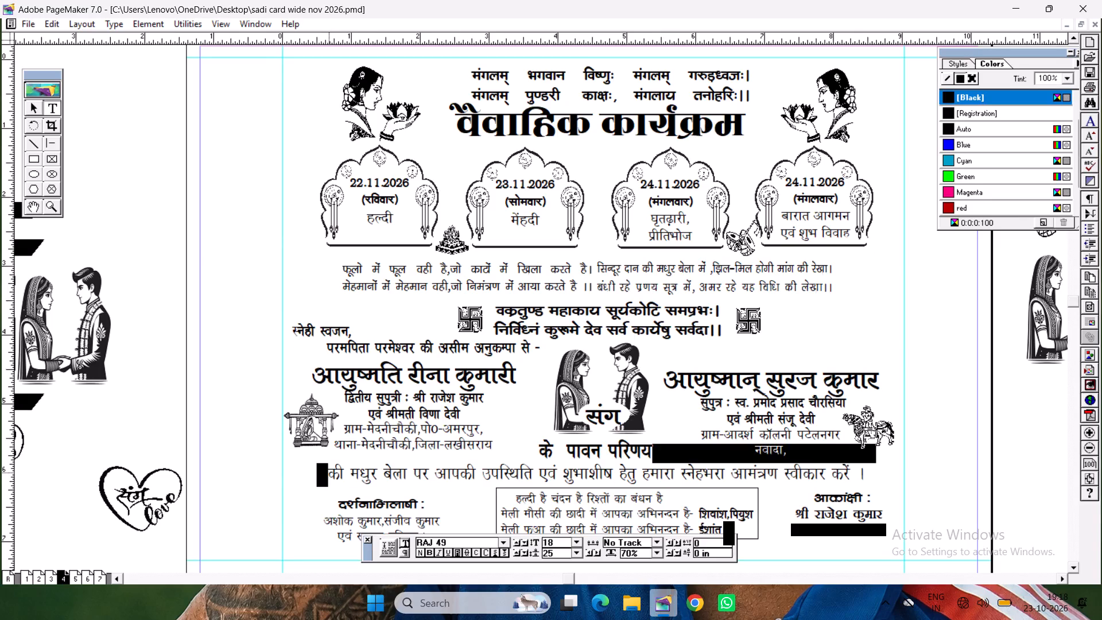
pyautogui.moveTo(720, 455); pyautogui.dragTo(1023, 476)
pyautogui.hotkey('ctrl', 'c')
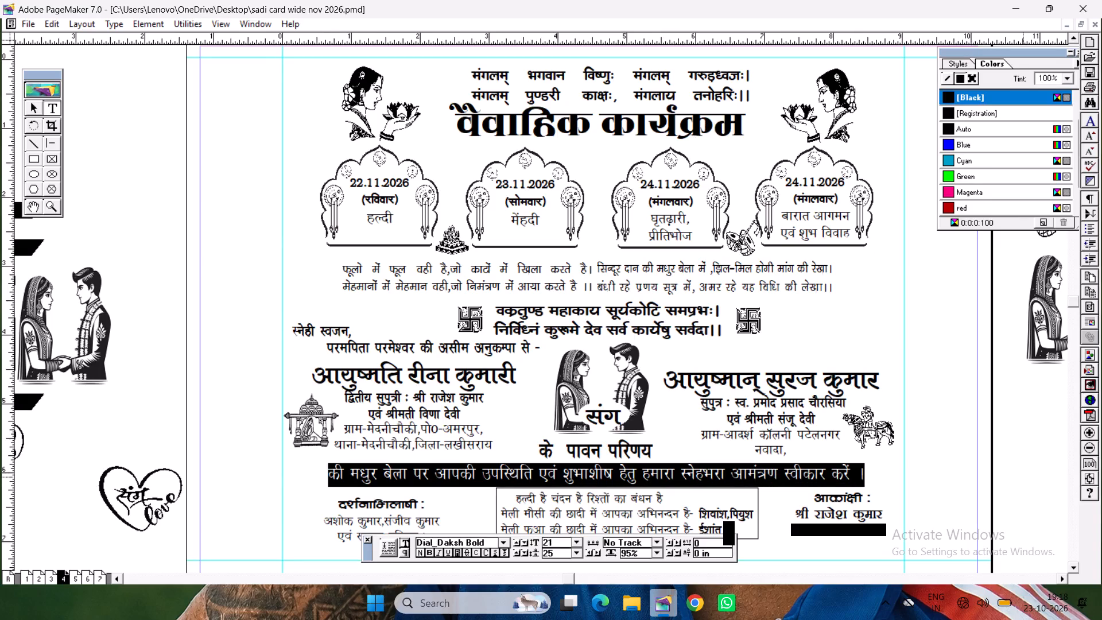
pyautogui.click(100, 576)
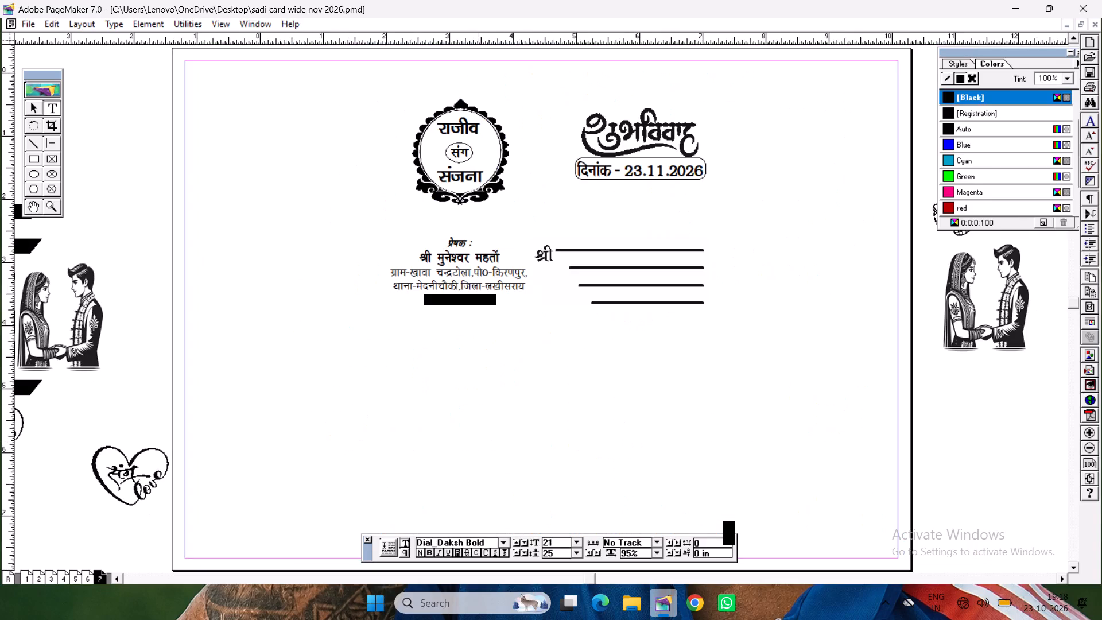
pyautogui.click(89, 579)
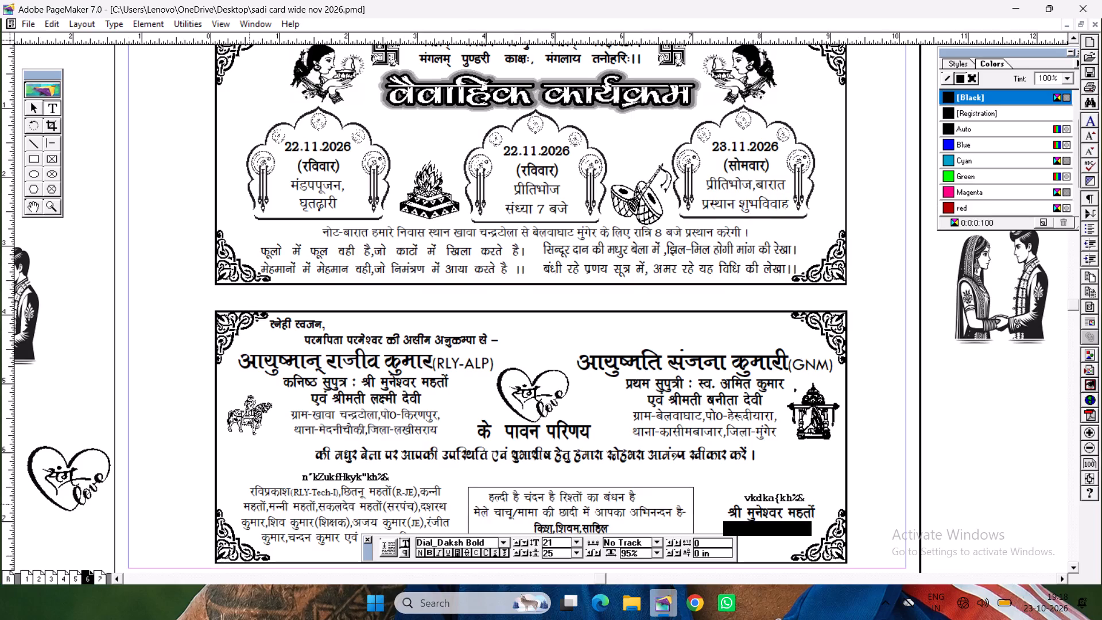
pyautogui.moveTo(317, 456); pyautogui.dragTo(871, 447)
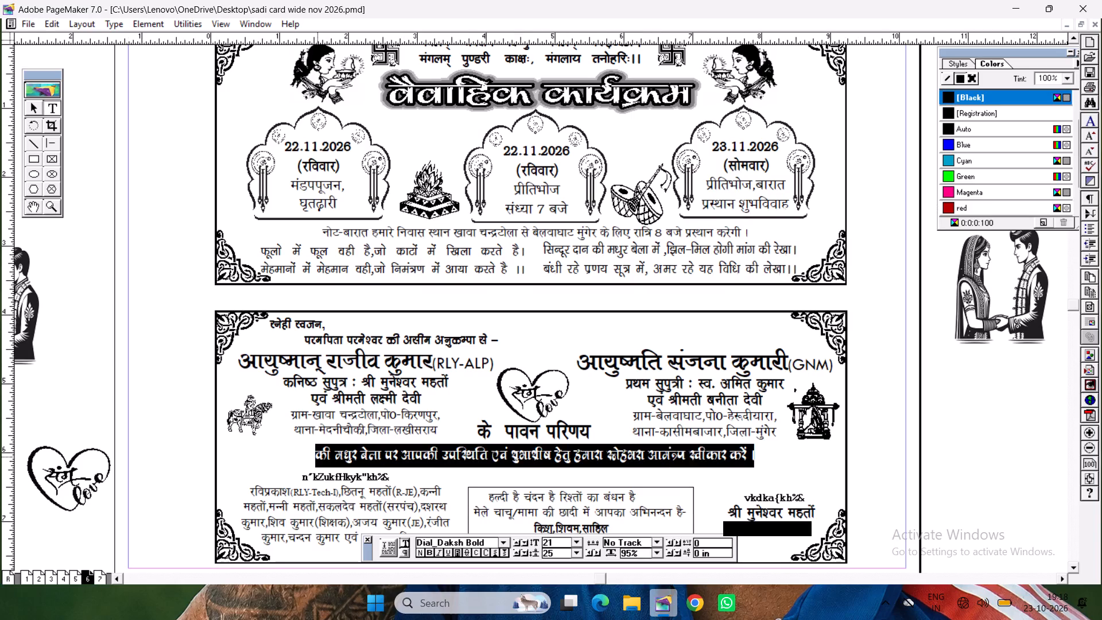
pyautogui.moveTo(871, 447); pyautogui.dragTo(876, 448)
pyautogui.hotkey('ctrl', 'v')
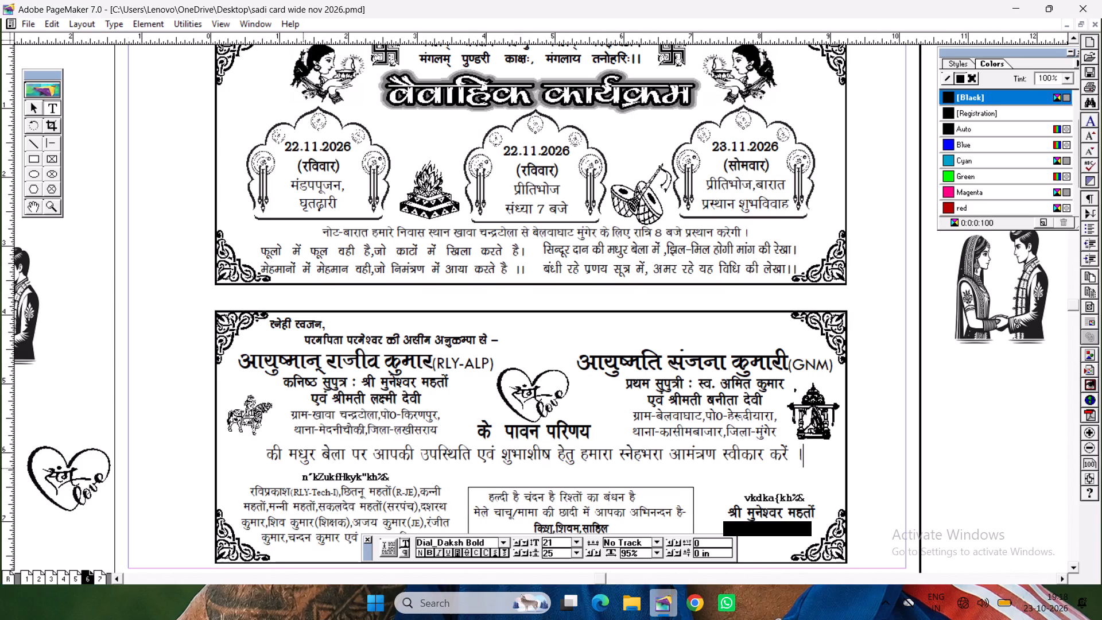
# Replace the garbled heading above the relatives' names on page 6 with the "दर्शनाभिलाषी :" heading copied from page 4.
pyautogui.click(76, 577)
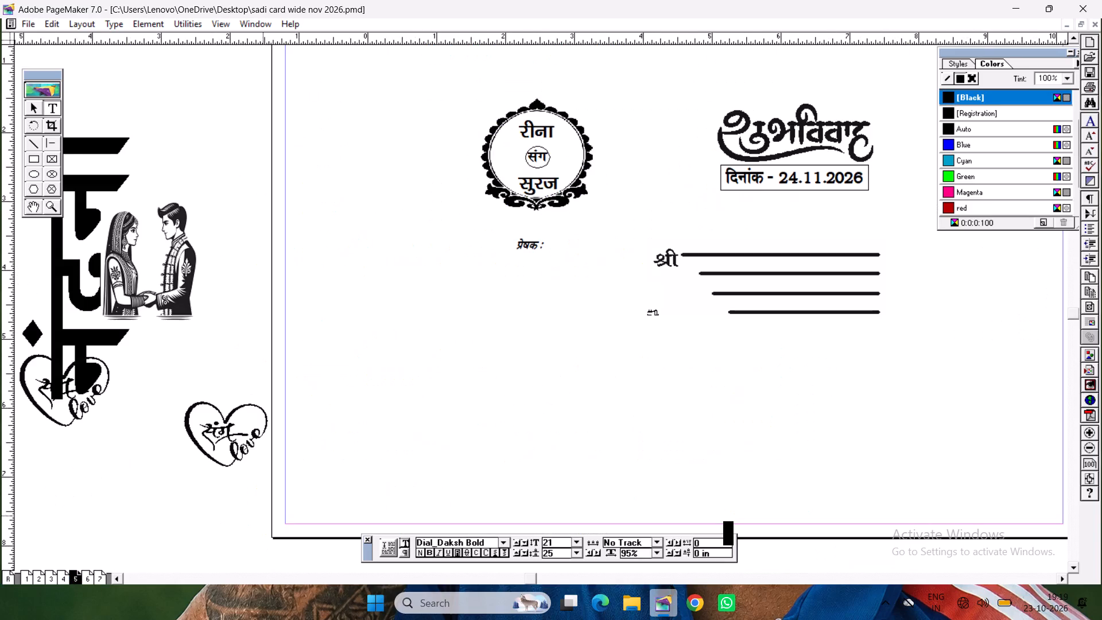
pyautogui.click(68, 576)
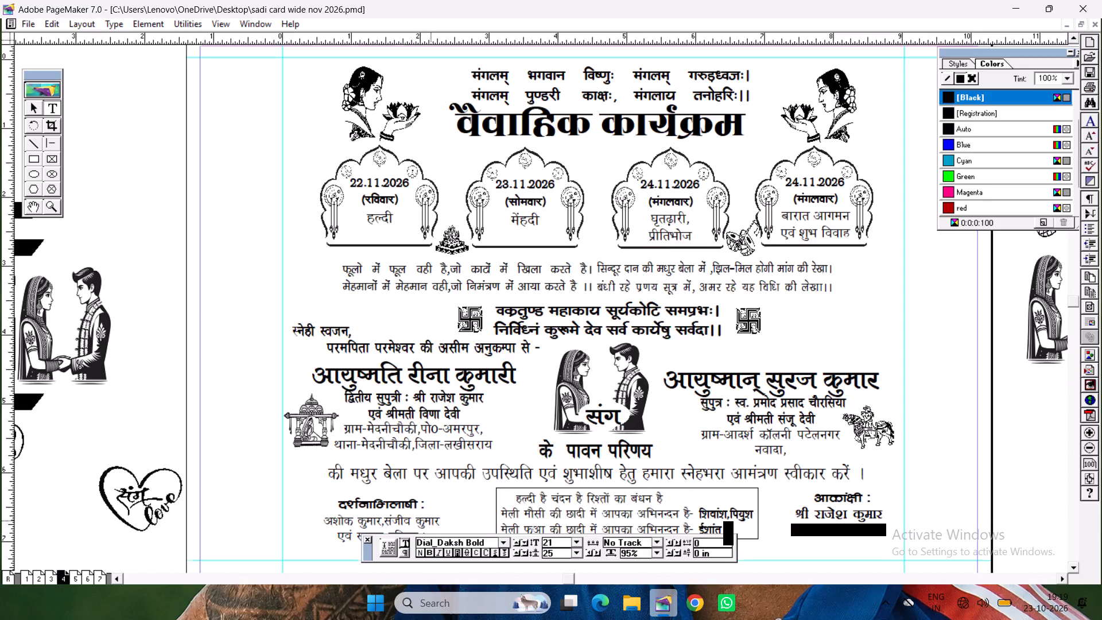
pyautogui.moveTo(336, 507); pyautogui.dragTo(456, 510)
pyautogui.hotkey('ctrl', 'c')
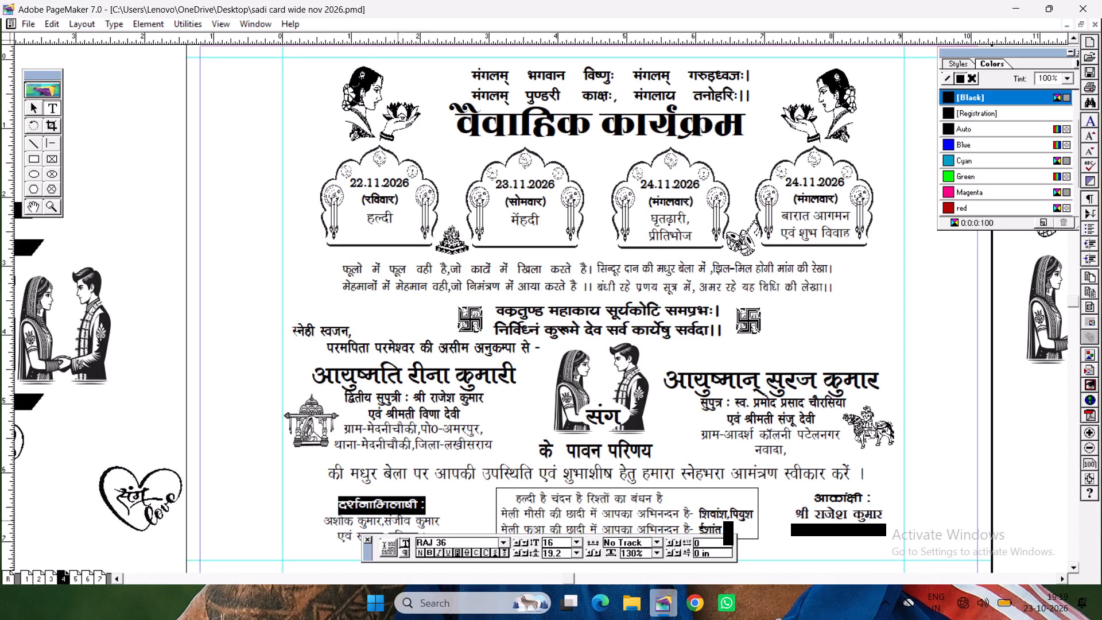
pyautogui.click(104, 573)
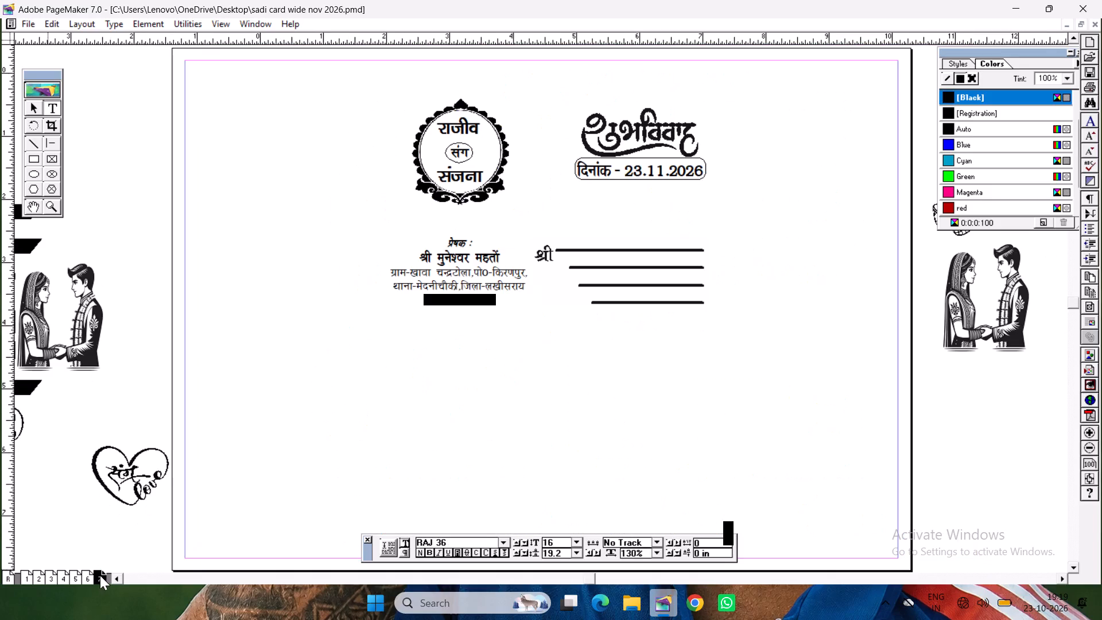
pyautogui.click(84, 575)
pyautogui.moveTo(298, 479); pyautogui.dragTo(381, 481)
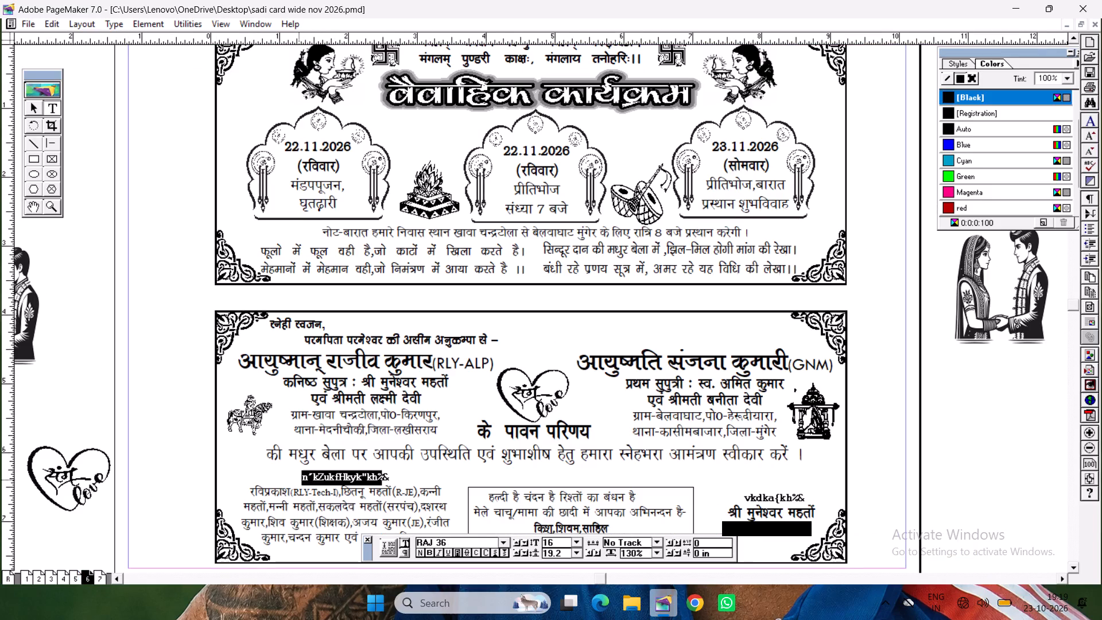
pyautogui.moveTo(381, 481); pyautogui.dragTo(444, 481)
pyautogui.hotkey('ctrl', 'v')
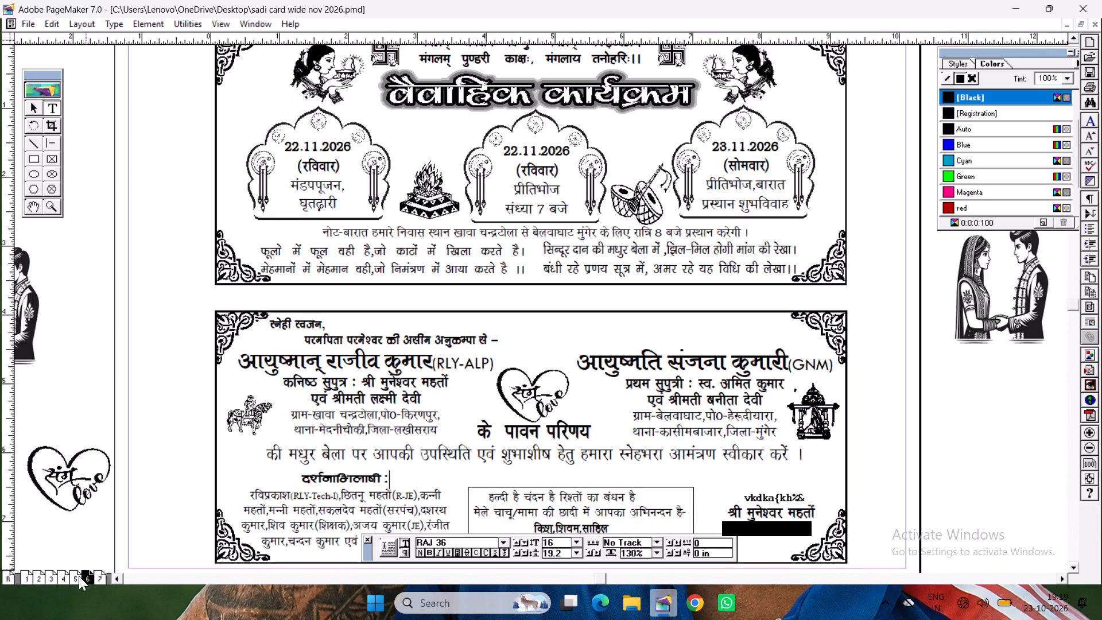
# Replace the garbled heading above the host's name on page 6 with the "आकांक्षी :" heading copied from page 4.
pyautogui.click(74, 575)
pyautogui.click(68, 575)
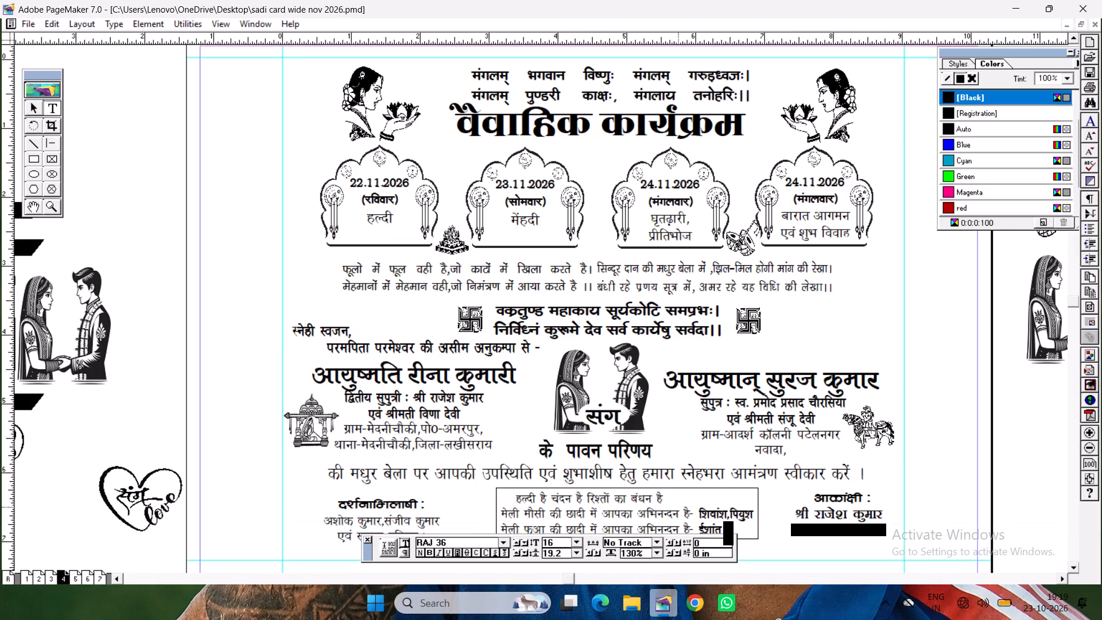
pyautogui.moveTo(813, 494); pyautogui.dragTo(899, 497)
pyautogui.hotkey('ctrl', 'c')
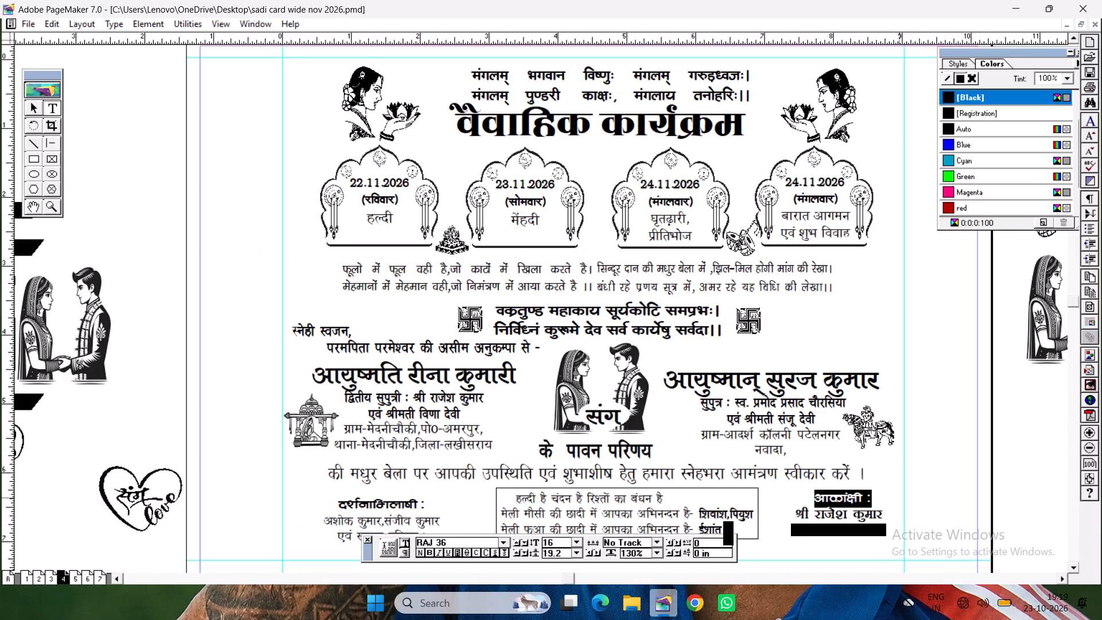
pyautogui.click(90, 575)
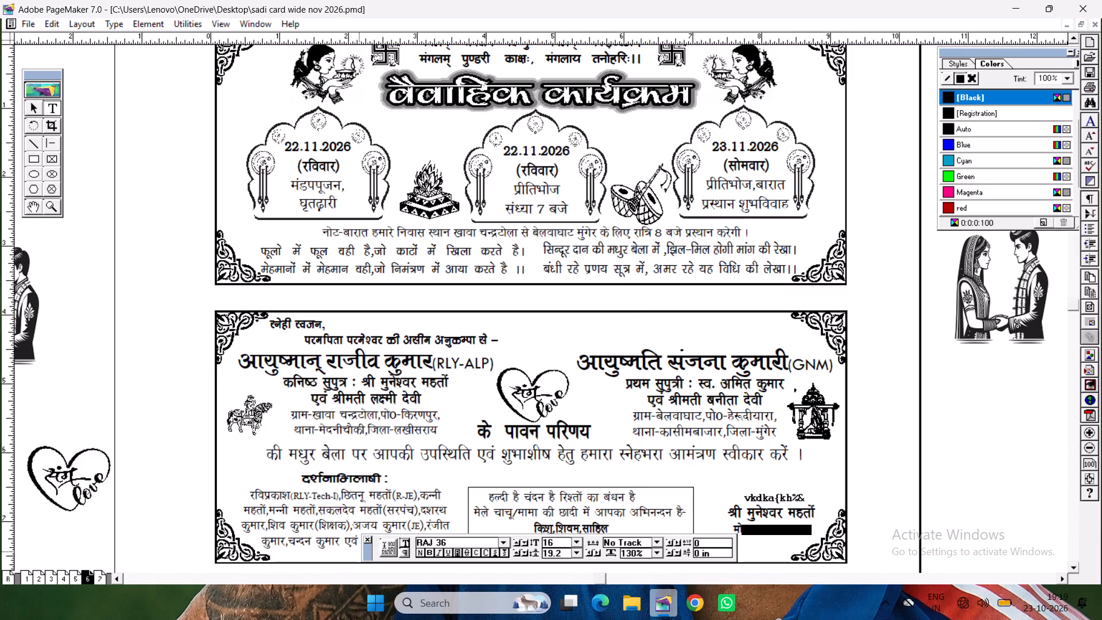
pyautogui.moveTo(741, 498); pyautogui.dragTo(852, 499)
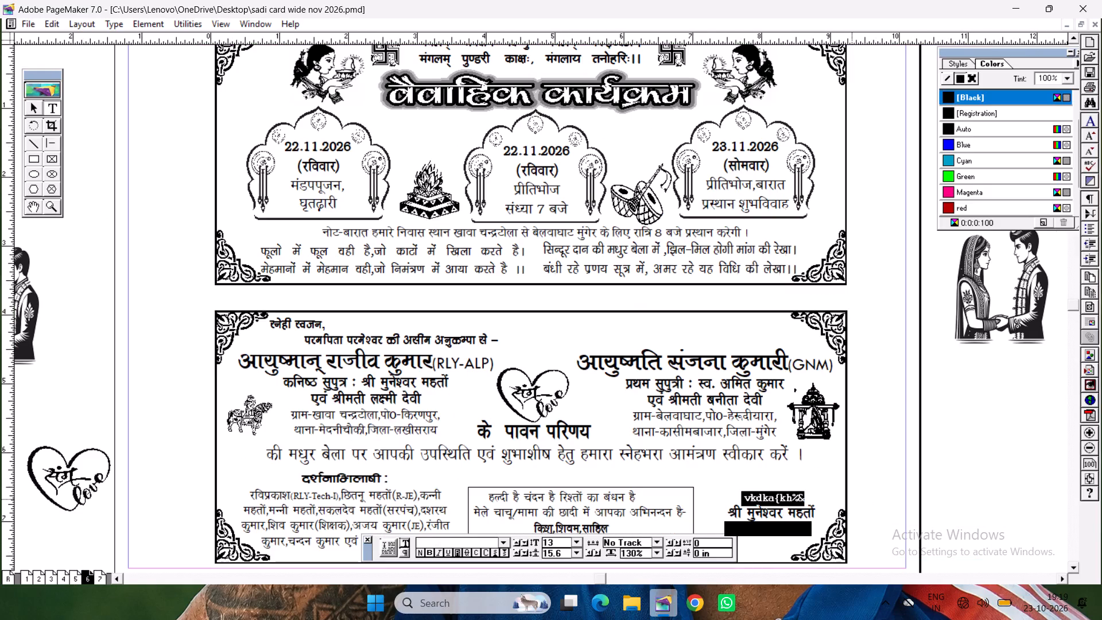
pyautogui.hotkey('ctrl', 'v')
pyautogui.click(867, 491)
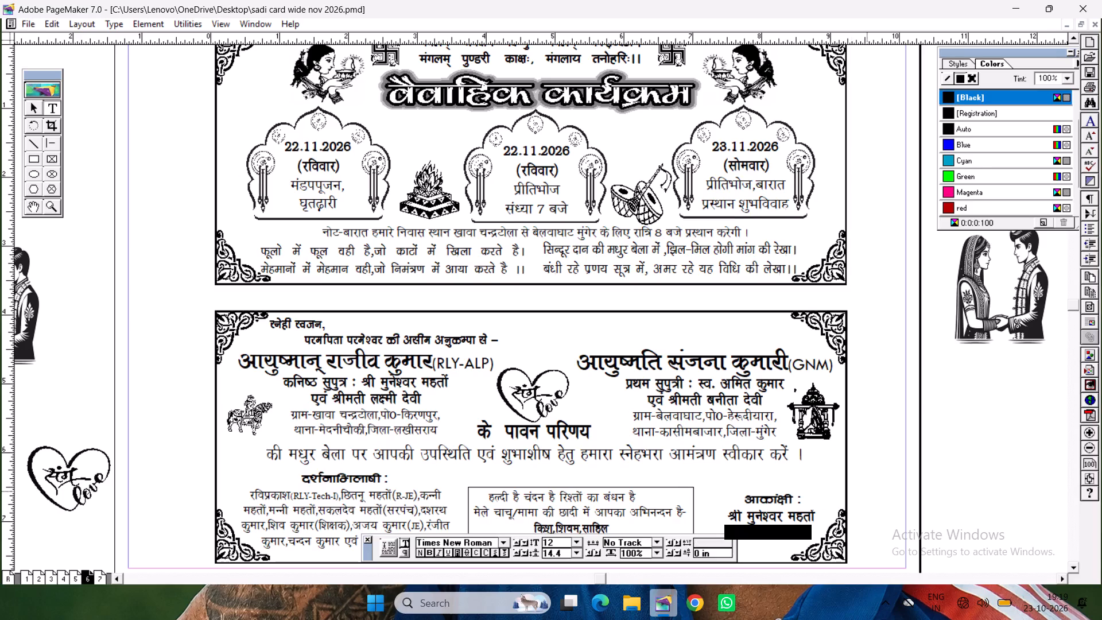
# Open the print settings and set the page range to 6.
pyautogui.hotkey('ctrl', 'p')
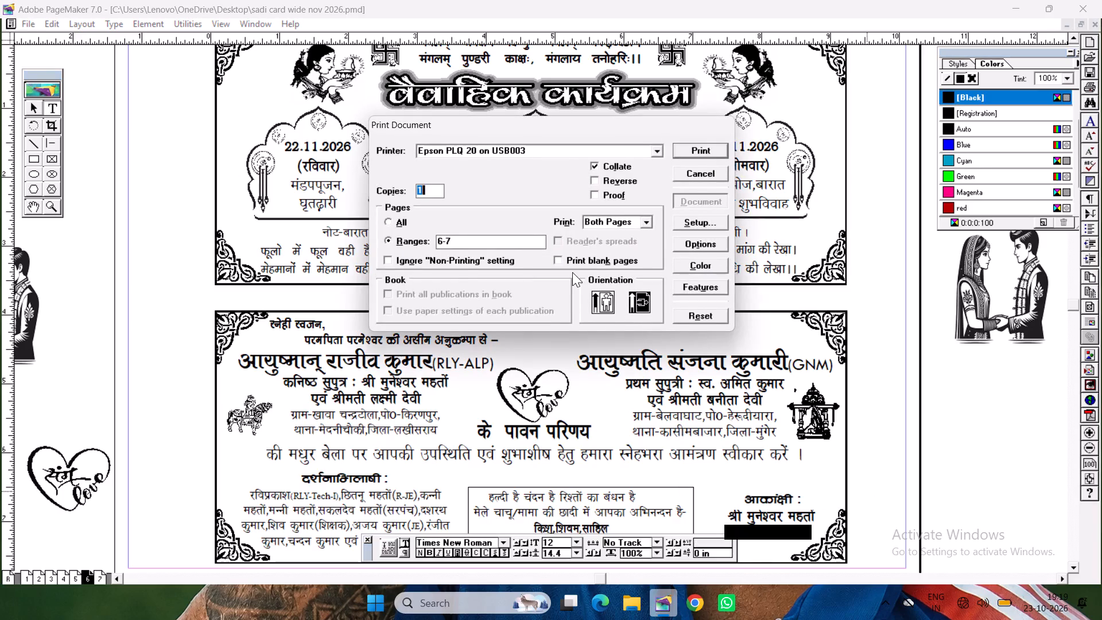
pyautogui.moveTo(504, 242); pyautogui.dragTo(369, 242)
pyautogui.press('6')
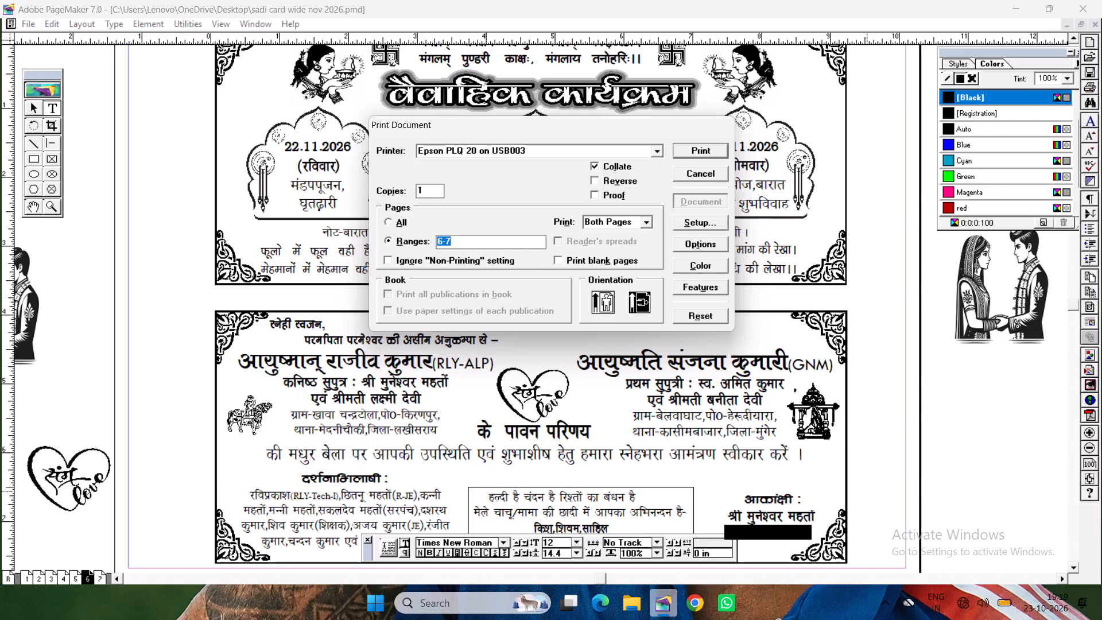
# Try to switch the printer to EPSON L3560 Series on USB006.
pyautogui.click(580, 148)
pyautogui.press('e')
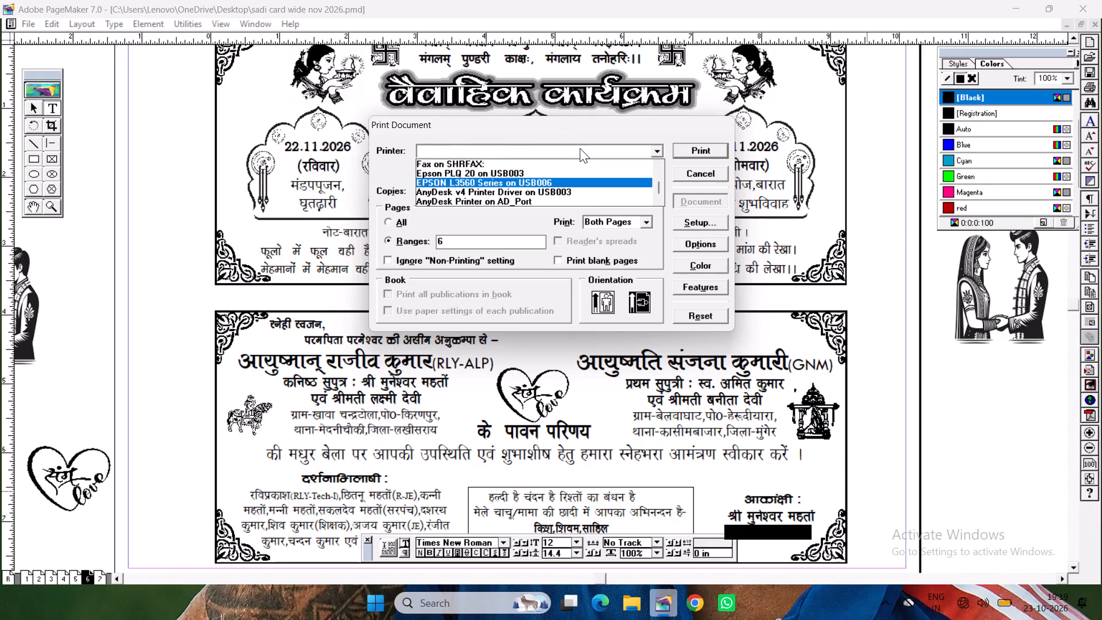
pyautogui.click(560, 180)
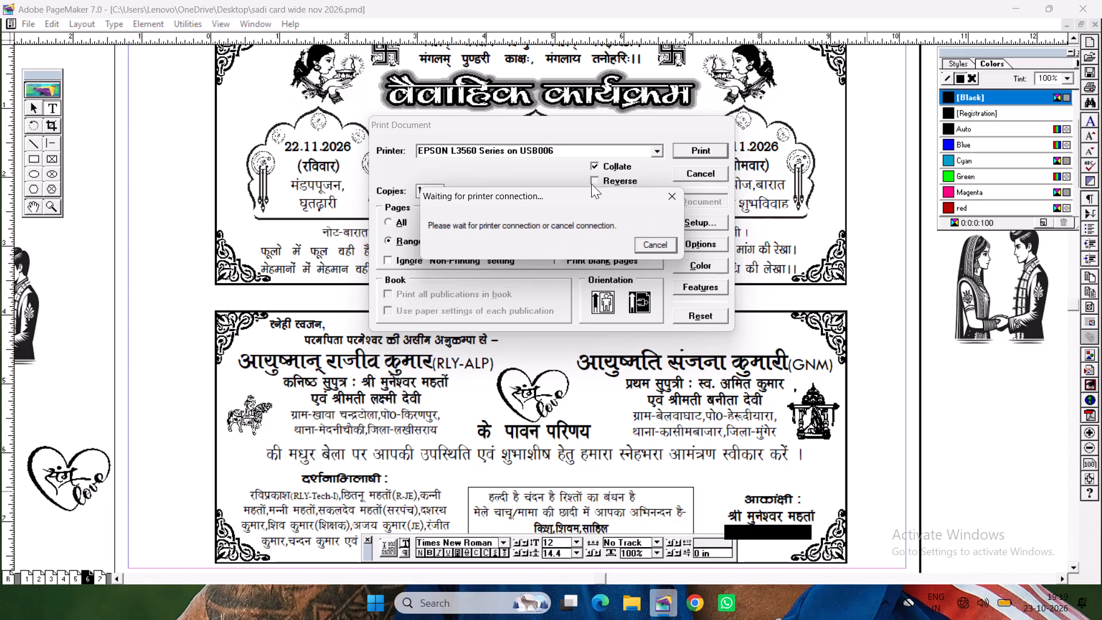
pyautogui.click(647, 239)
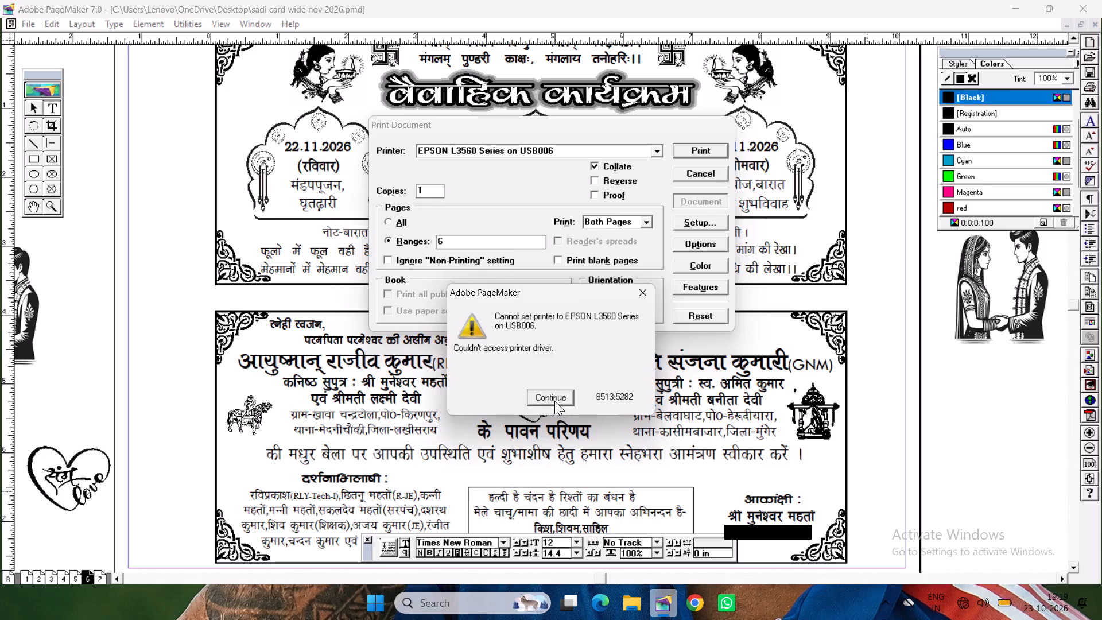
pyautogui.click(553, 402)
# Print page 6 on A4 paper using the HP LaserJet Professional M1136 MFP (Copy 1) printer.
pyautogui.click(564, 148)
pyautogui.press('h')
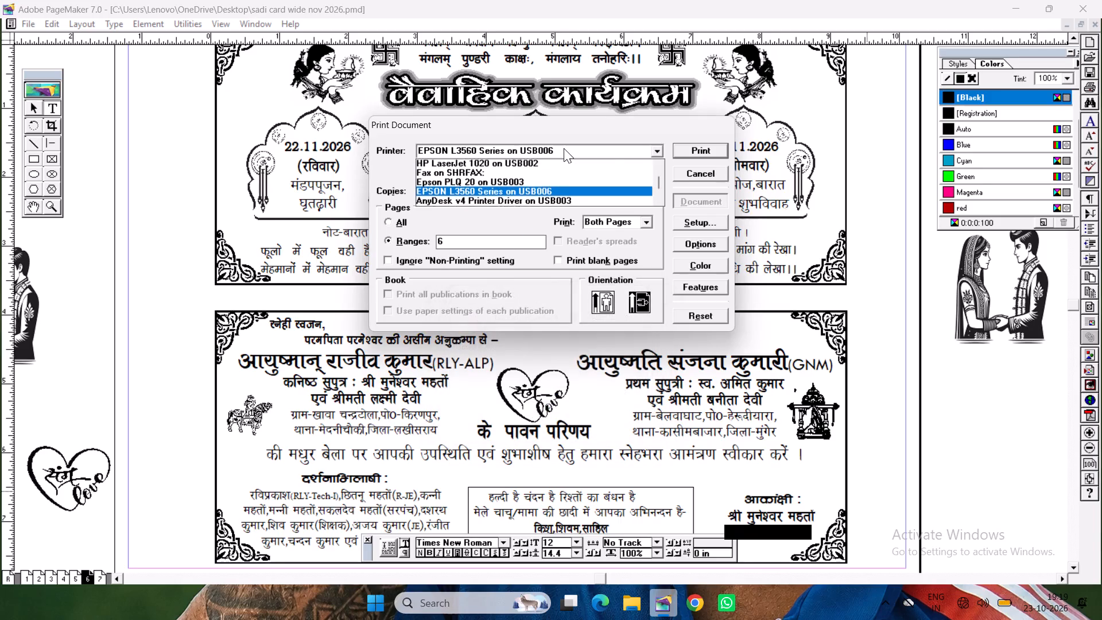
pyautogui.click(569, 158)
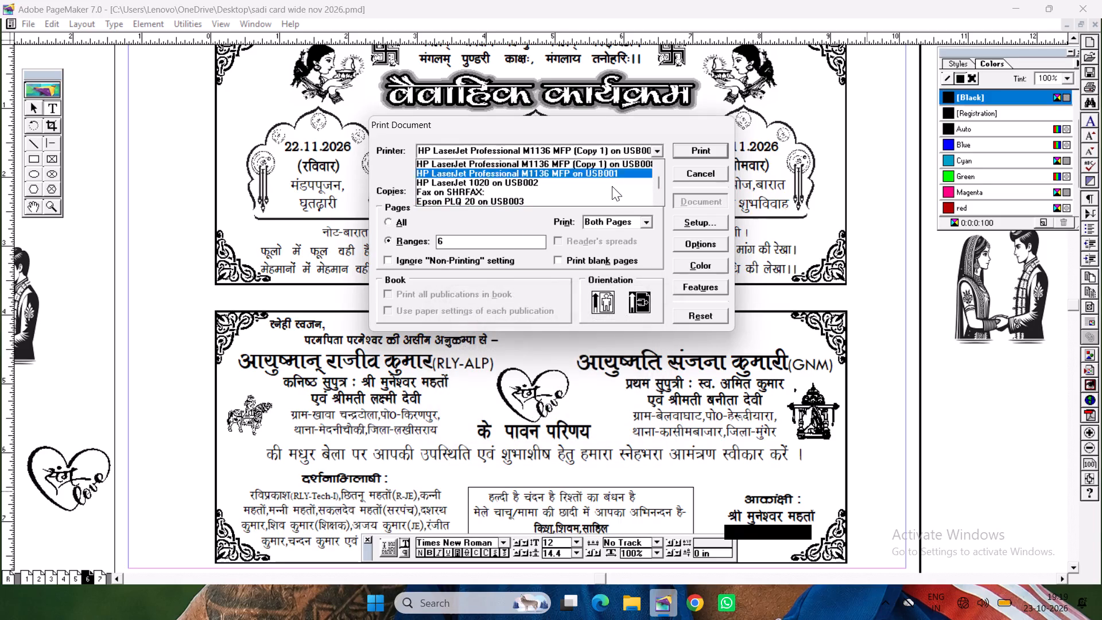
pyautogui.click(611, 166)
pyautogui.click(684, 221)
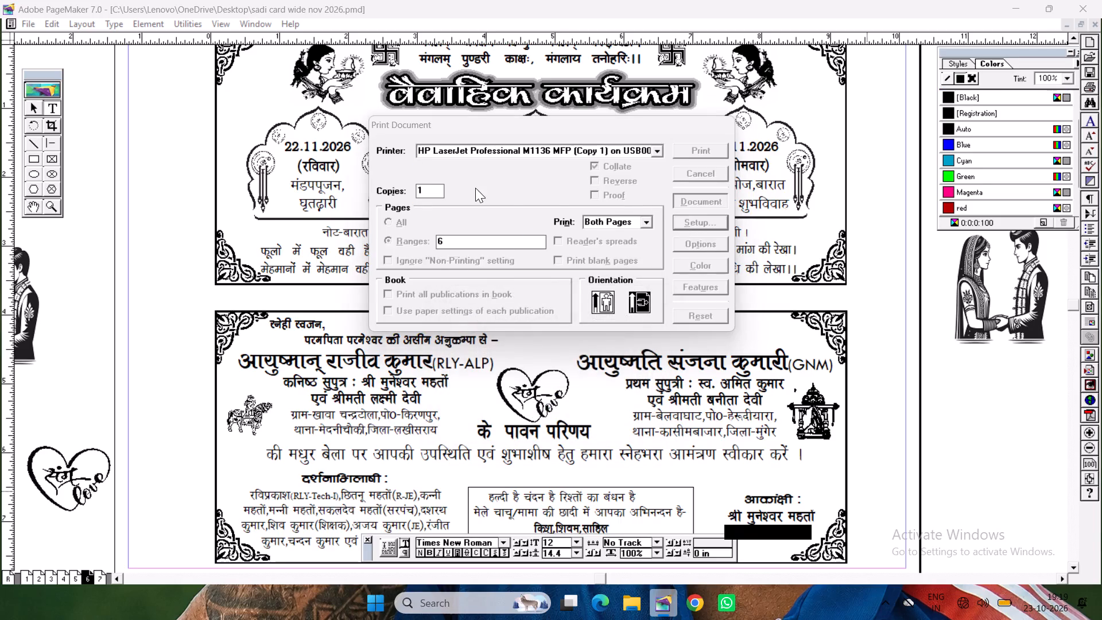
pyautogui.click(94, 152)
pyautogui.press('a')
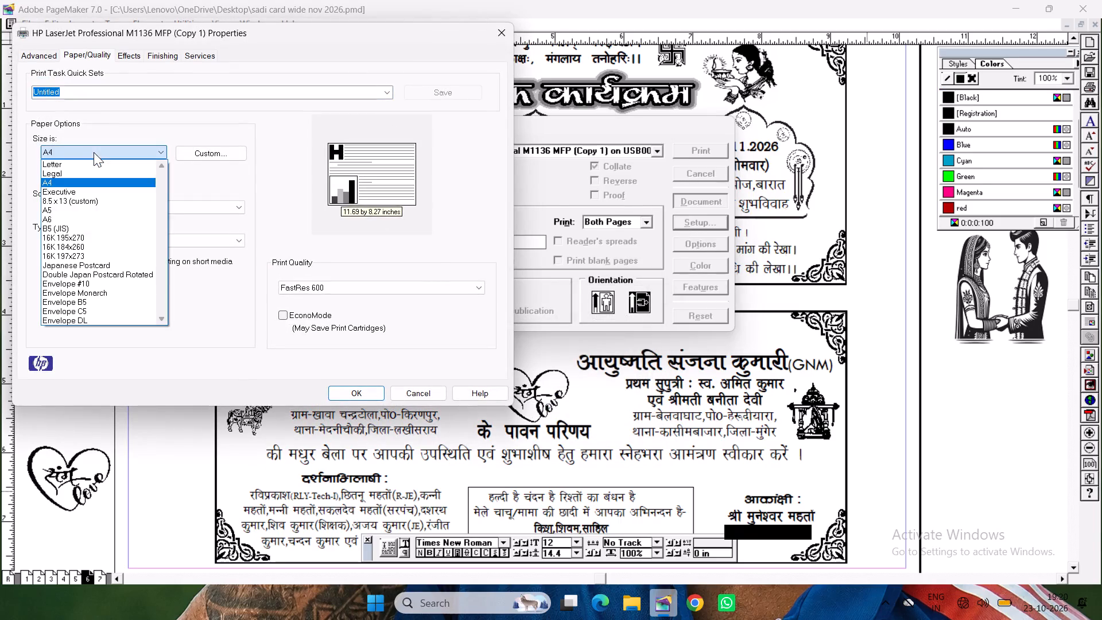
pyautogui.click(87, 183)
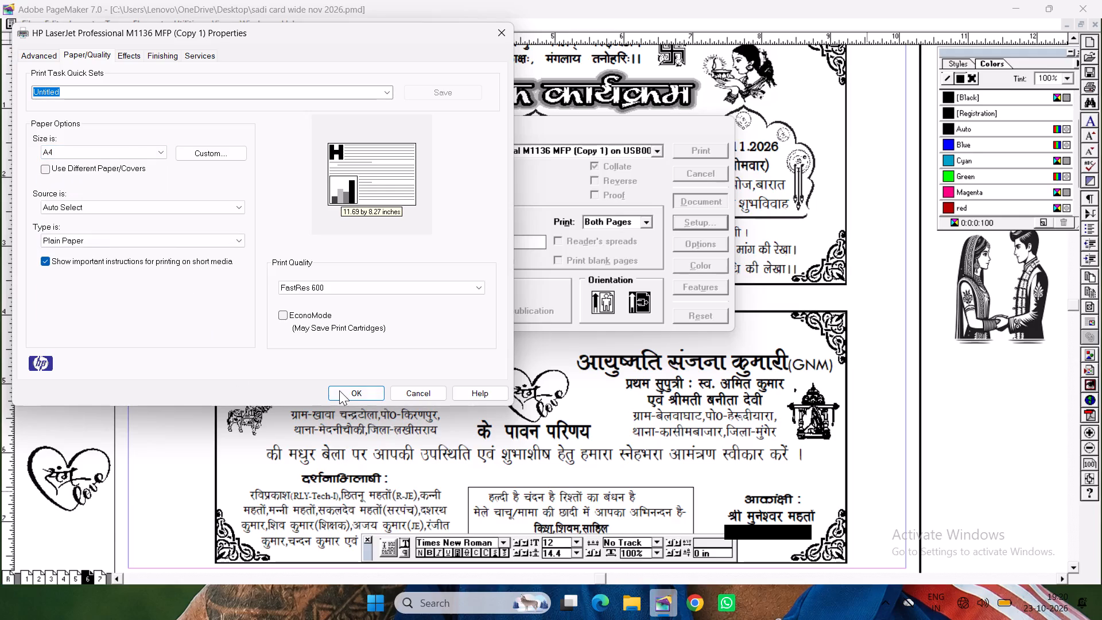
pyautogui.click(342, 390)
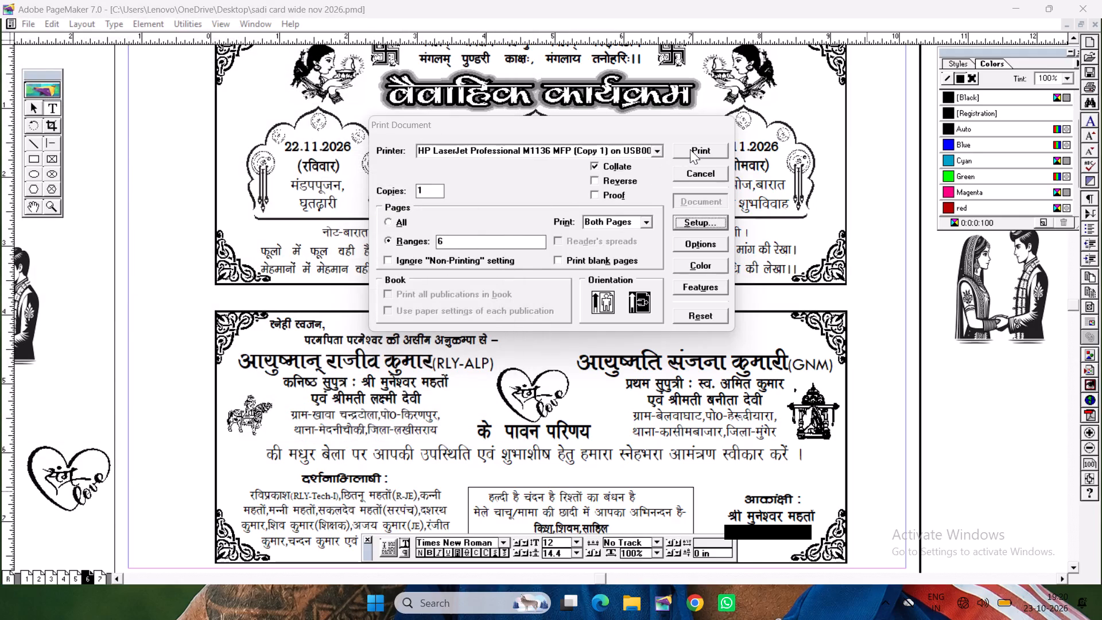
pyautogui.click(690, 149)
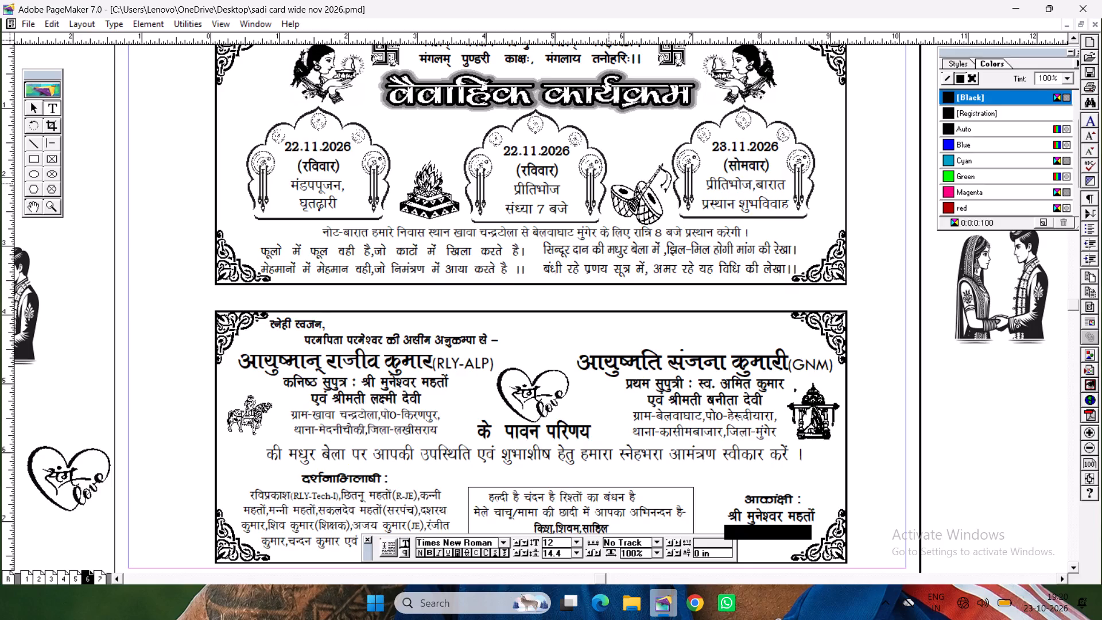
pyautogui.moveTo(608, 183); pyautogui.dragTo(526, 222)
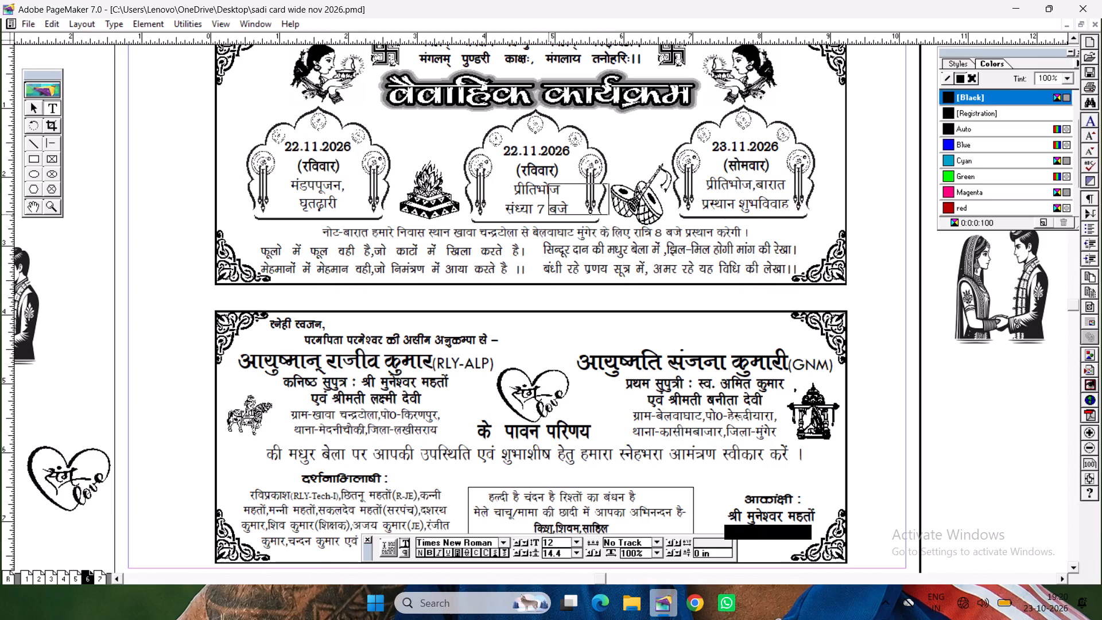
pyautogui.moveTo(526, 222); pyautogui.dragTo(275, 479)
# Go to page 7 with the card's envelope layout.
pyautogui.click(97, 579)
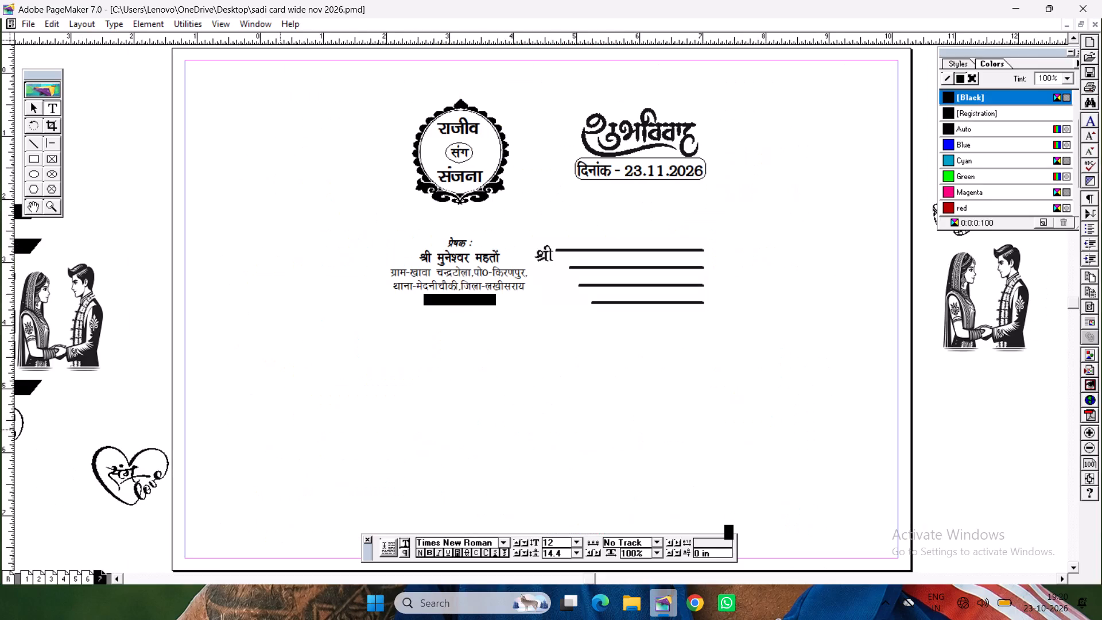
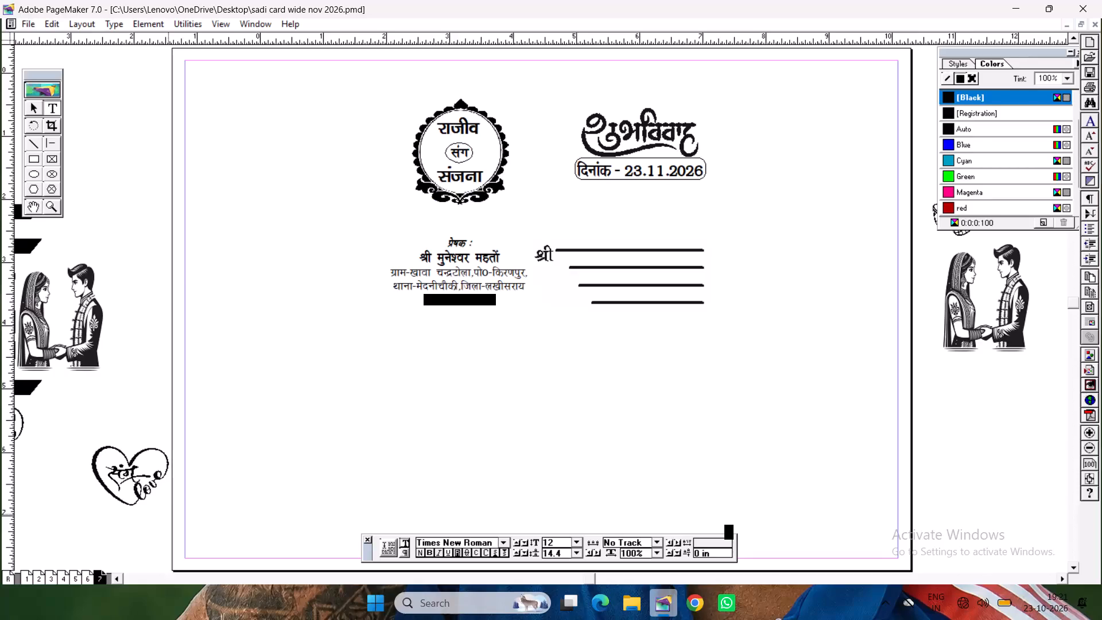
# Insert a new blank page after page 7.
pyautogui.rightClick(102, 576)
pyautogui.click(142, 529)
# Draw 13 scattered constrained lines across blank page 8: two horizontal, five vertical and six at 45°.
pyautogui.click(45, 148)
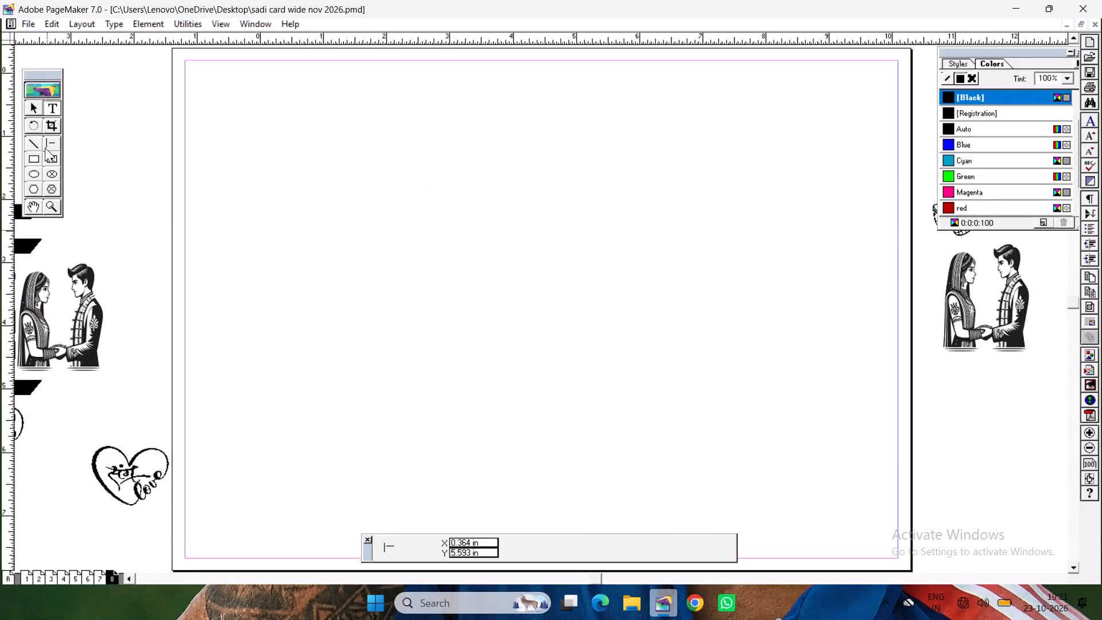
pyautogui.moveTo(333, 180); pyautogui.dragTo(666, 231)
pyautogui.moveTo(420, 264); pyautogui.dragTo(805, 354)
pyautogui.moveTo(739, 200); pyautogui.dragTo(647, 422)
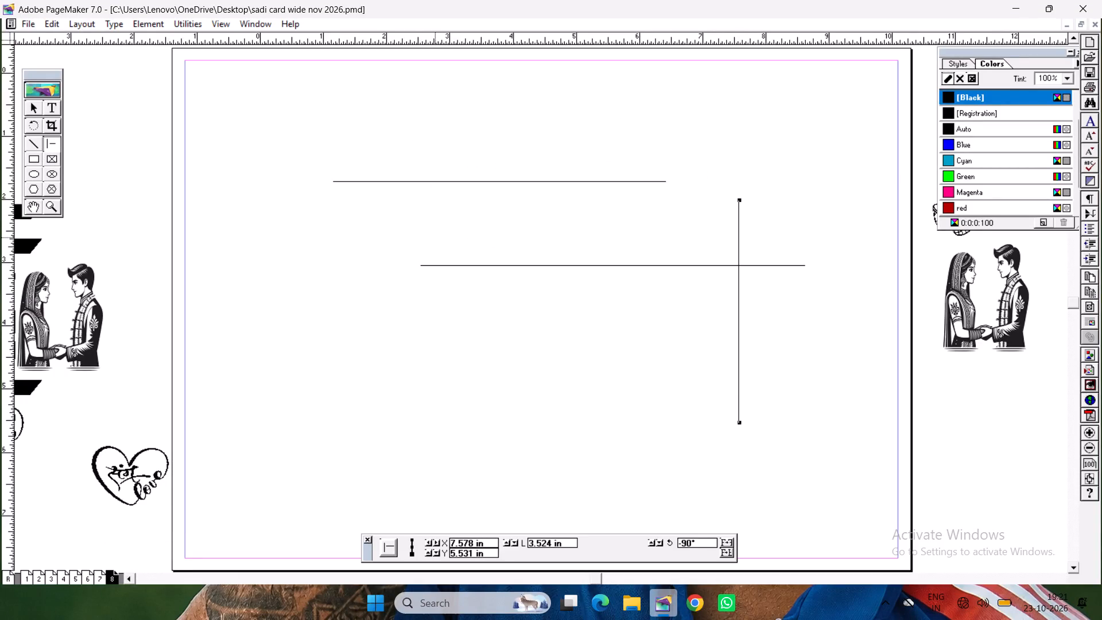
pyautogui.moveTo(403, 211); pyautogui.dragTo(626, 433)
pyautogui.moveTo(598, 220); pyautogui.dragTo(480, 383)
pyautogui.moveTo(682, 306); pyautogui.dragTo(395, 481)
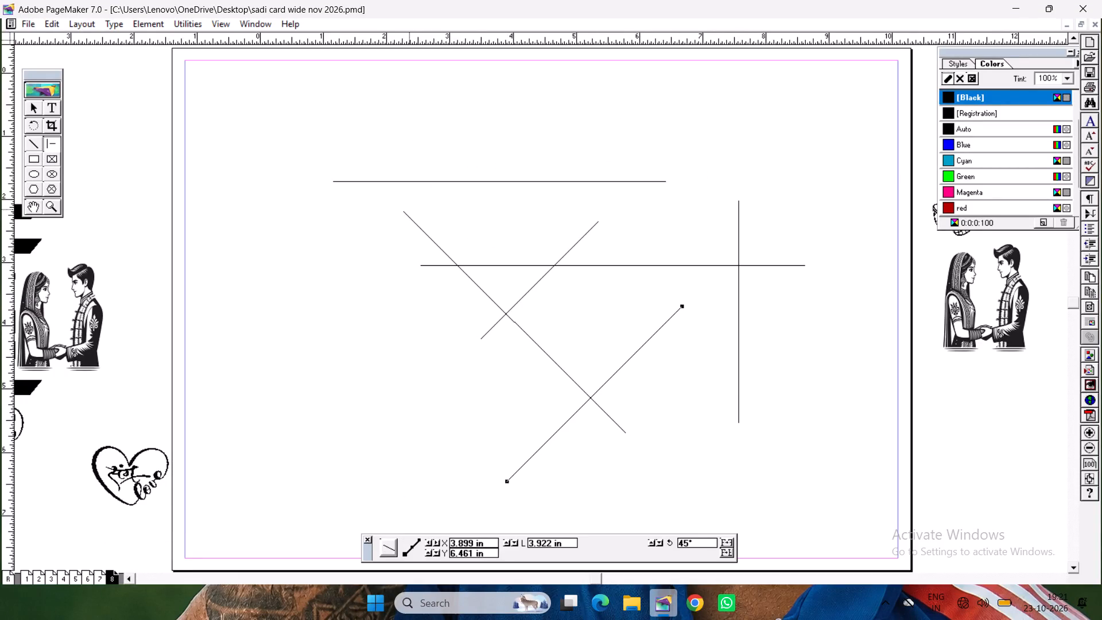
pyautogui.moveTo(353, 137); pyautogui.dragTo(284, 445)
pyautogui.moveTo(286, 258); pyautogui.dragTo(293, 499)
pyautogui.moveTo(484, 211); pyautogui.dragTo(479, 433)
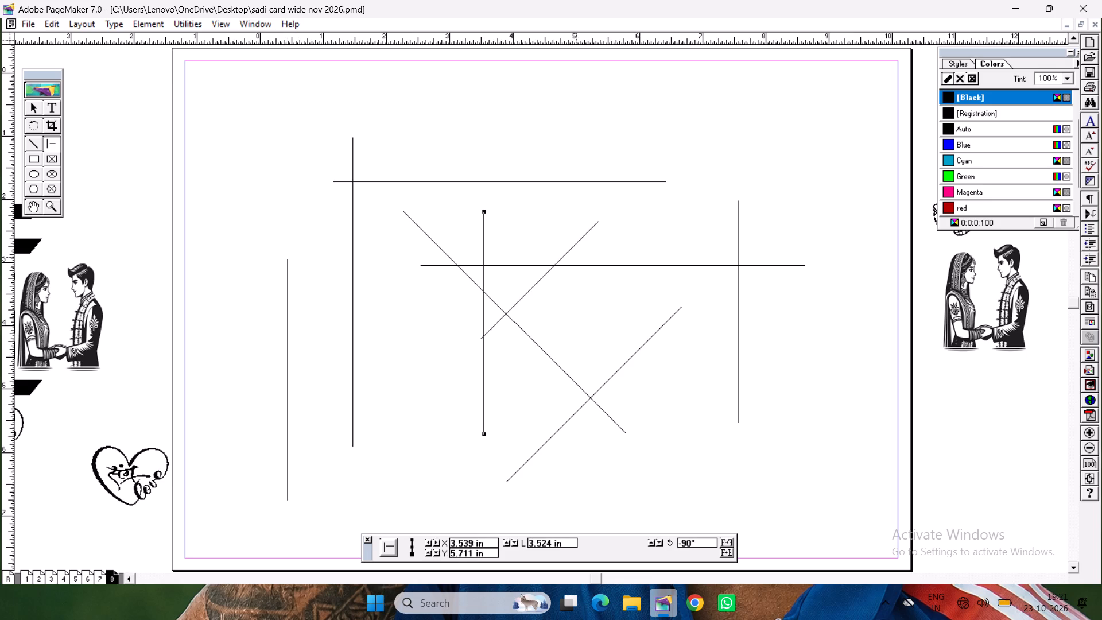
pyautogui.moveTo(776, 147); pyautogui.dragTo(781, 305)
pyautogui.moveTo(524, 121); pyautogui.dragTo(678, 303)
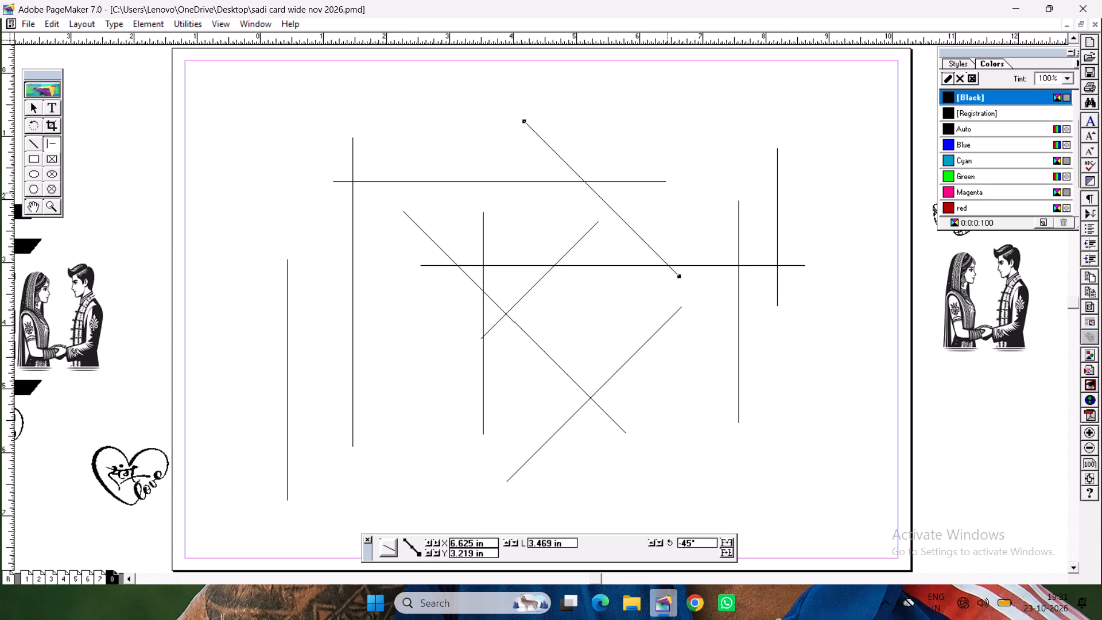
pyautogui.moveTo(653, 172); pyautogui.dragTo(793, 374)
pyautogui.moveTo(395, 287); pyautogui.dragTo(687, 498)
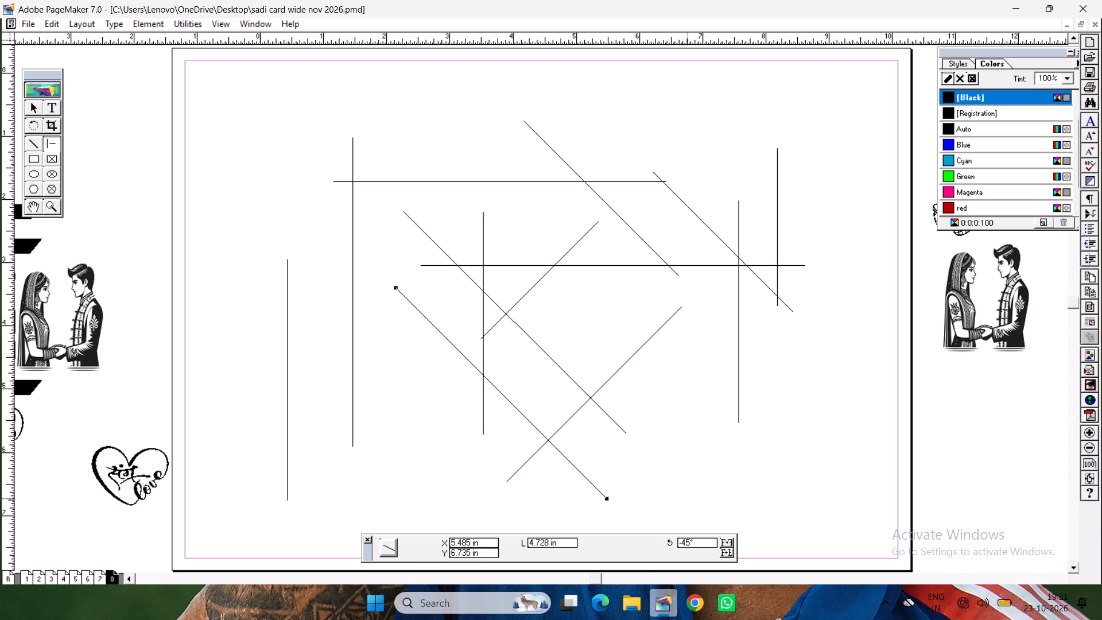
# Print 5 copies of page 8 on the HP LaserJet Professional M1136 MFP (Copy 1) printer.
pyautogui.hotkey('ctrl', 'p')
pyautogui.moveTo(487, 239); pyautogui.dragTo(249, 273)
pyautogui.press('8')
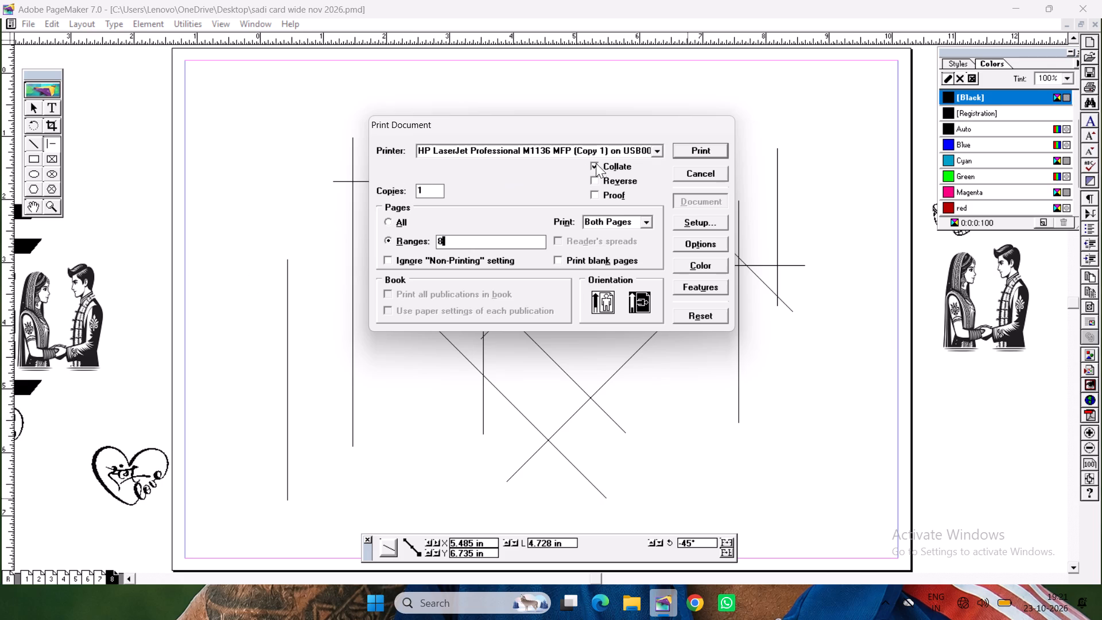
pyautogui.moveTo(431, 189); pyautogui.dragTo(395, 189)
pyautogui.moveTo(395, 189); pyautogui.dragTo(381, 185)
pyautogui.press('8')
pyautogui.press('BackSpace')
pyautogui.press('5')
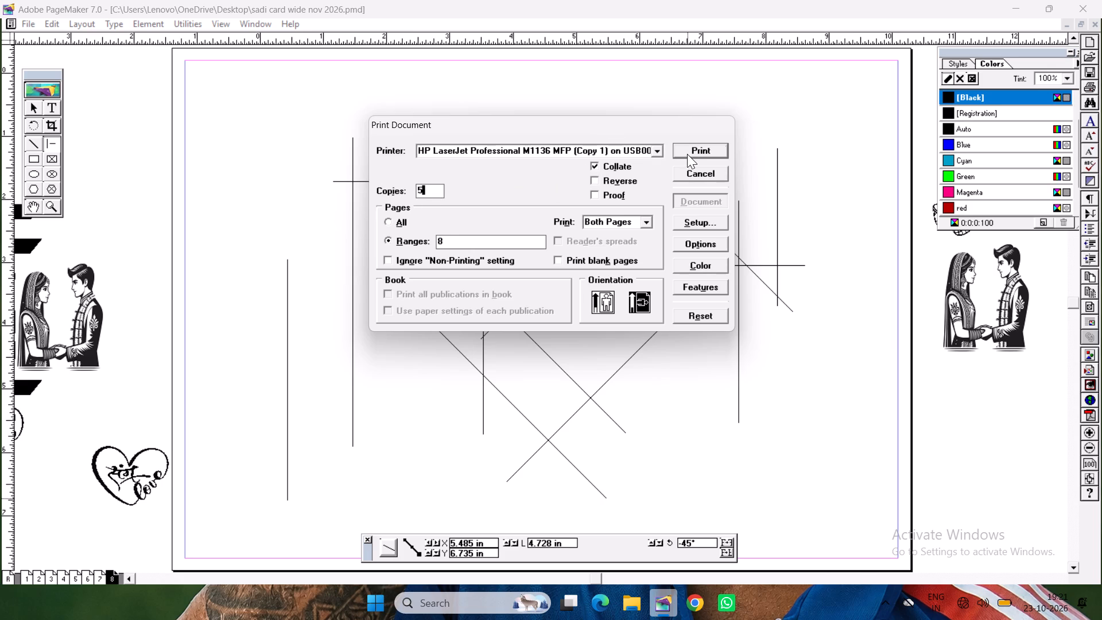
pyautogui.click(687, 154)
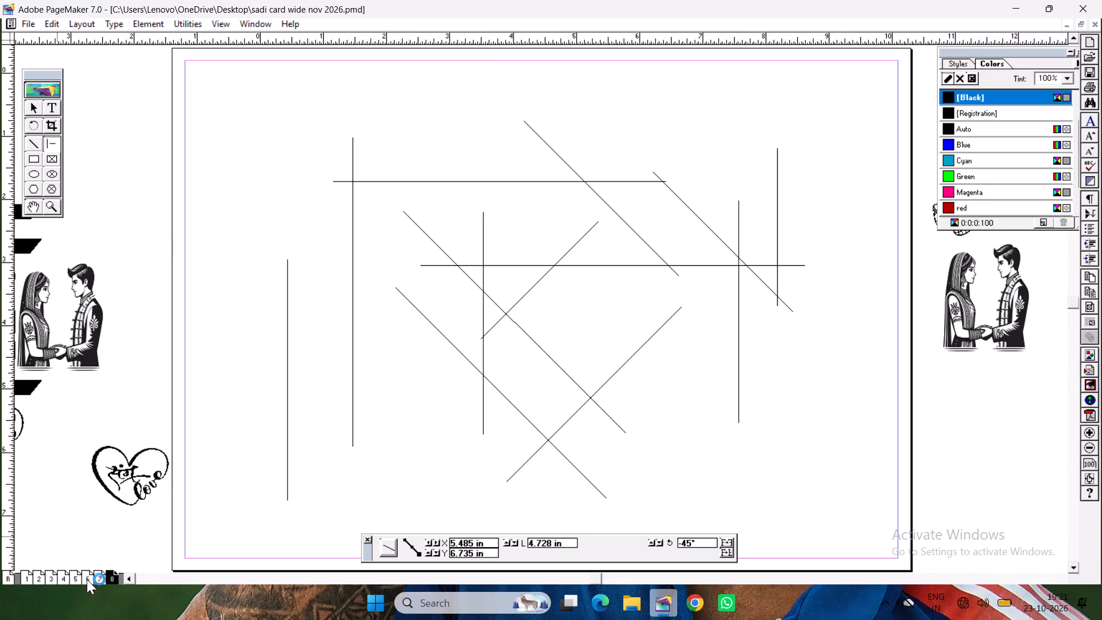
# On page 6, nudge all the objects of both card panels slightly upward and save the publication.
pyautogui.click(87, 578)
pyautogui.hotkey('ctrl', '5')
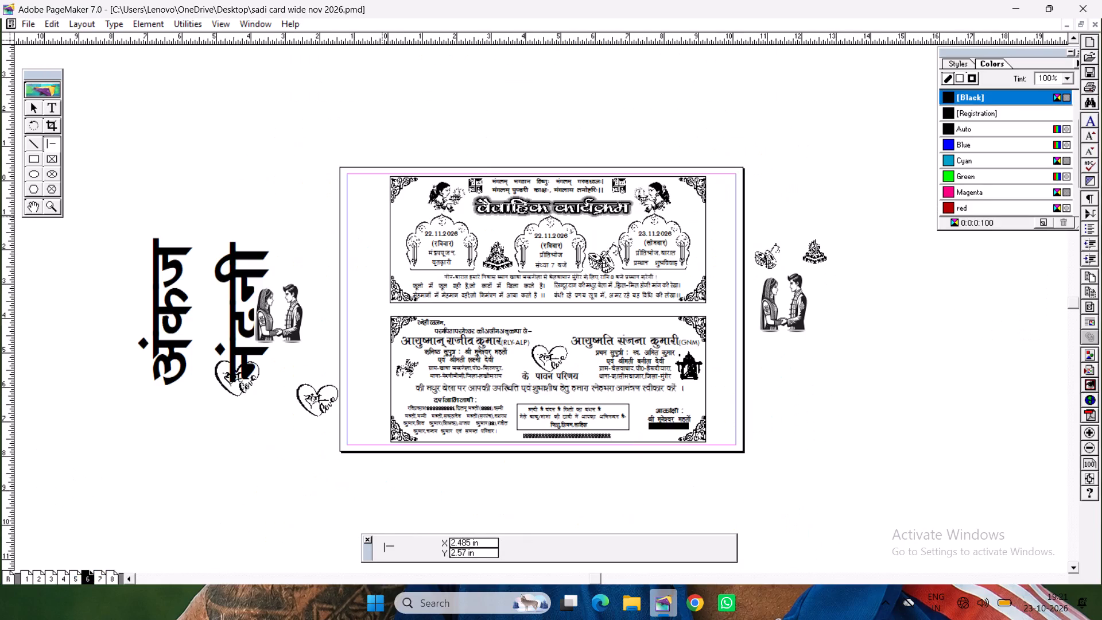
pyautogui.click(35, 104)
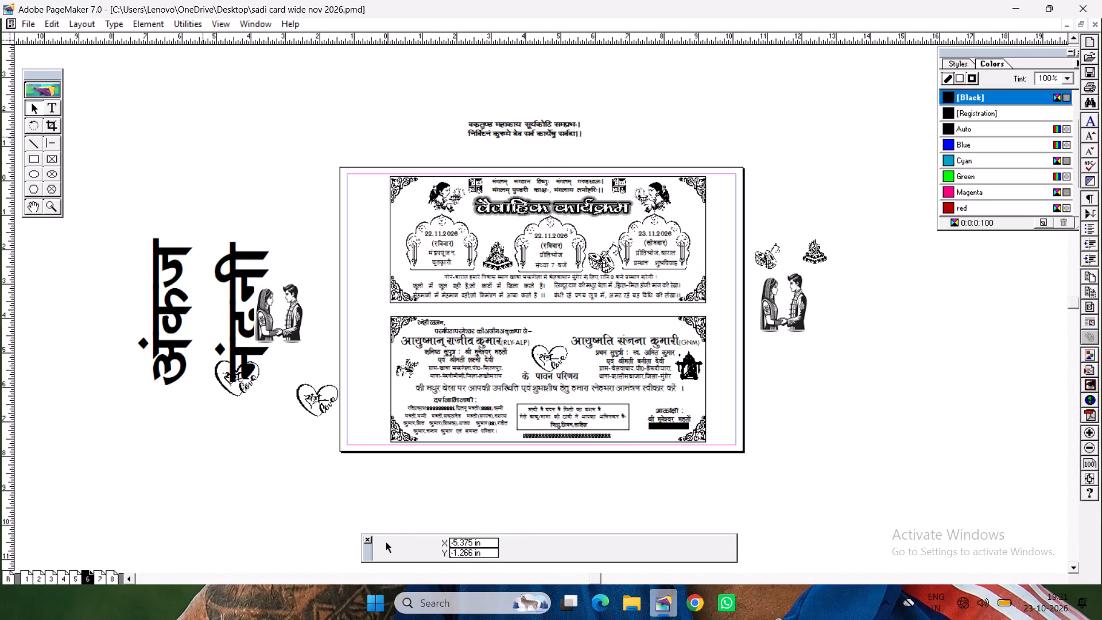
pyautogui.moveTo(374, 158); pyautogui.dragTo(729, 464)
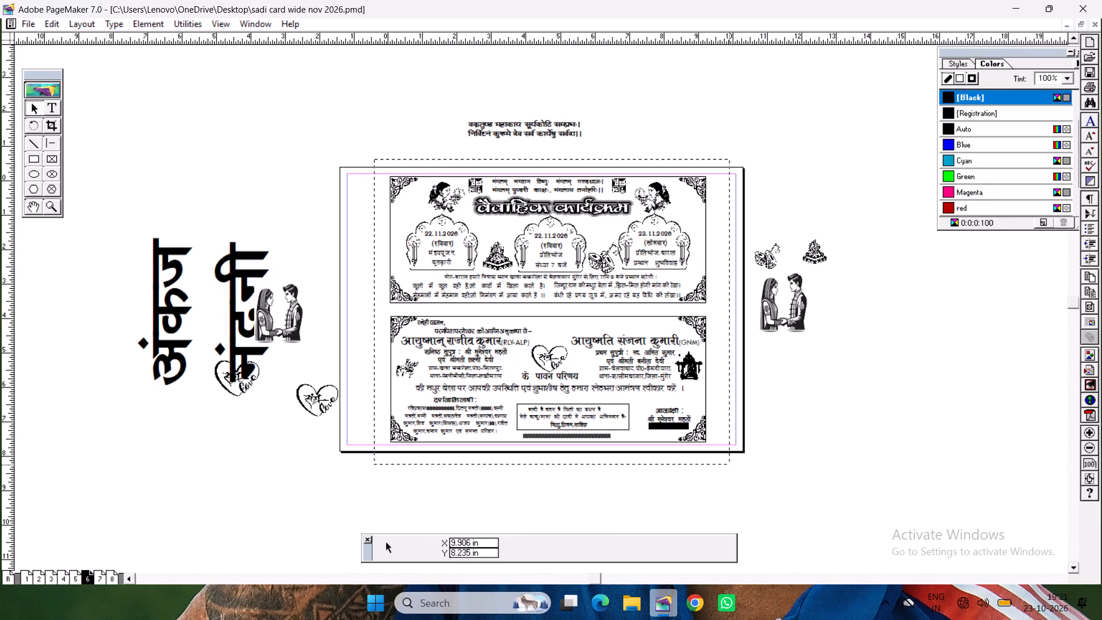
pyautogui.moveTo(729, 464); pyautogui.dragTo(727, 462)
pyautogui.press('Up')
pyautogui.press('Up')
pyautogui.press('Up')
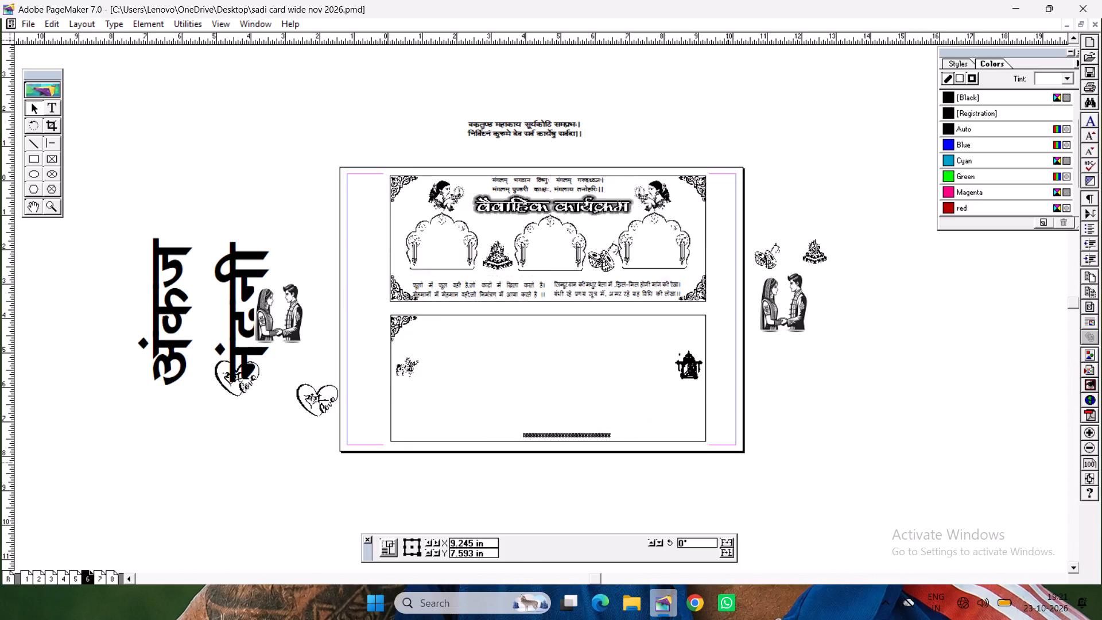
pyautogui.press('Up')
pyautogui.click(779, 459)
pyautogui.hotkey('ctrl', 's')
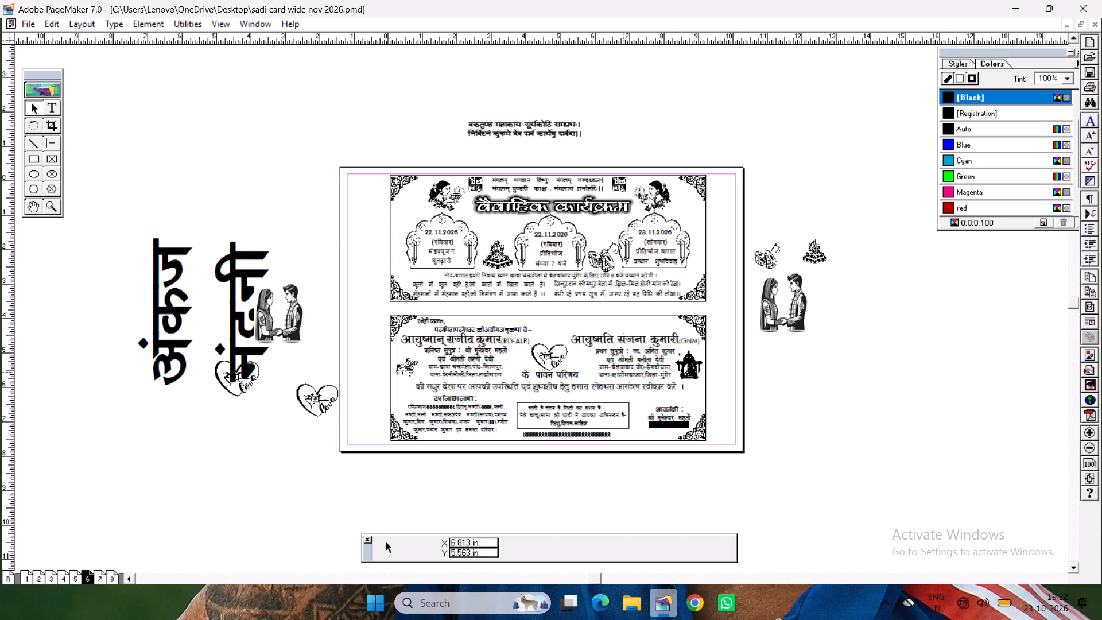
# Print page 8 again in 5 copies with the same print settings.
pyautogui.hotkey('ctrl', 'p')
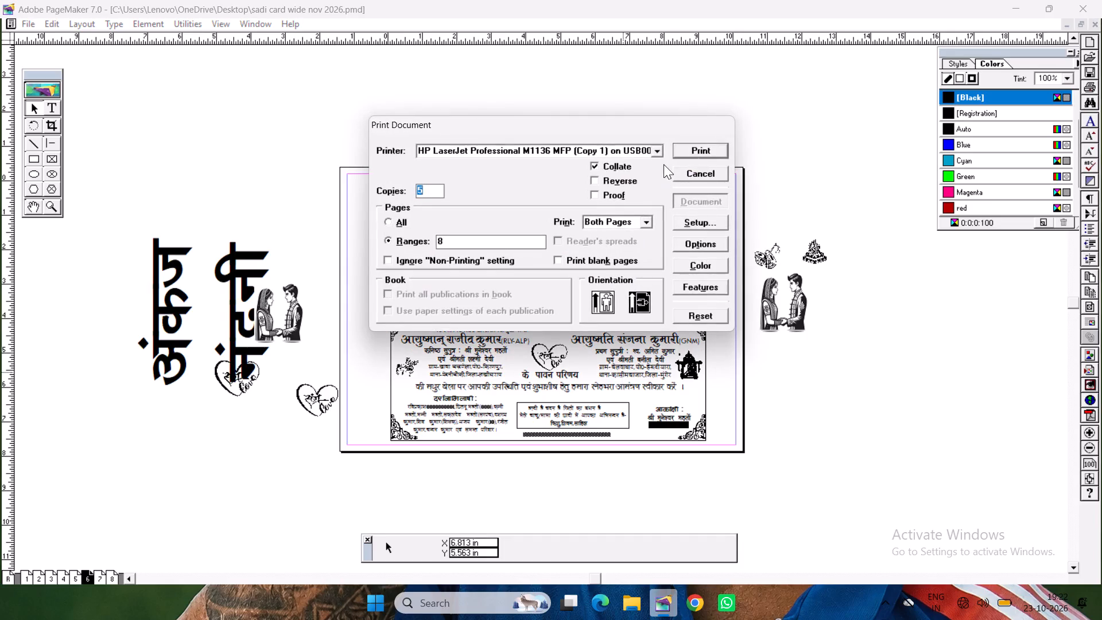
pyautogui.click(717, 150)
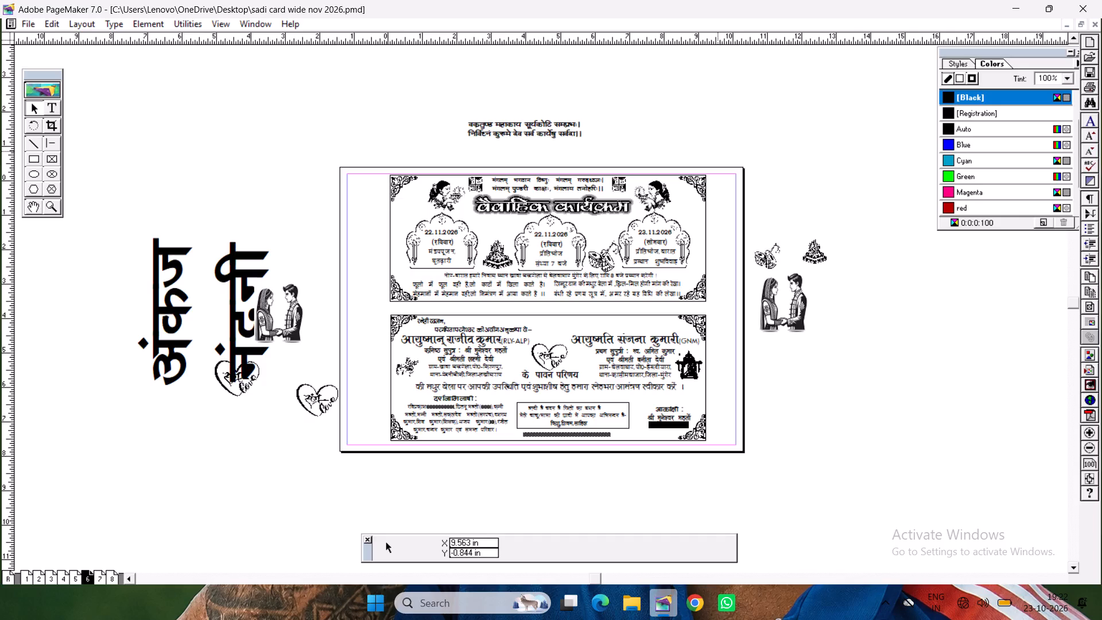
# Print 1 copy of page 6 on the HP LaserJet Professional M1136 MFP (Copy 1) printer.
pyautogui.hotkey('ctrl', 'p')
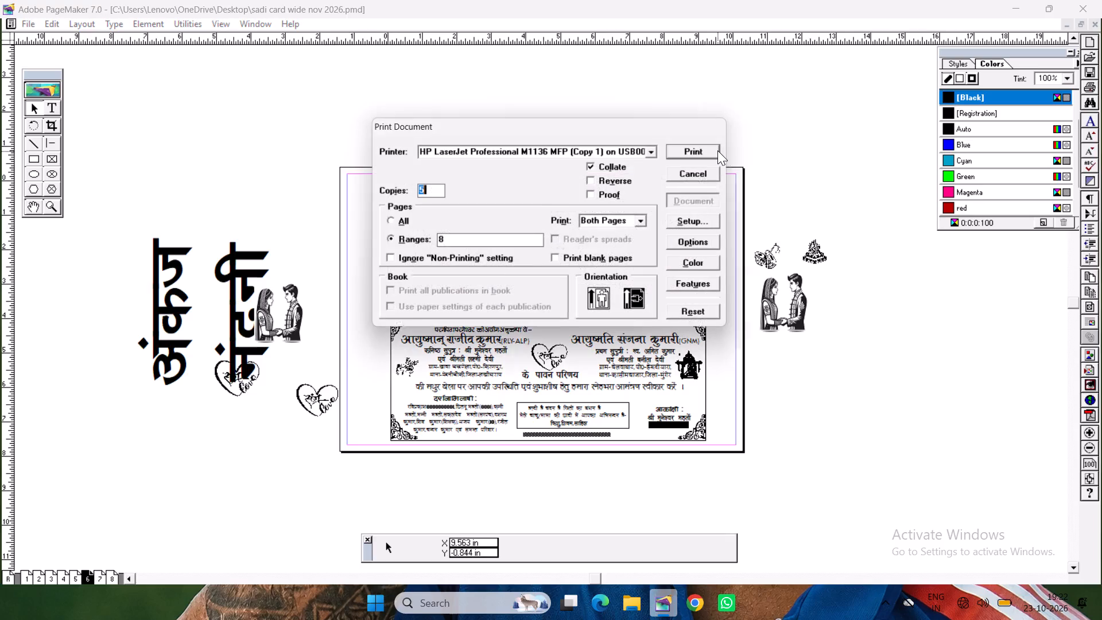
pyautogui.press('1')
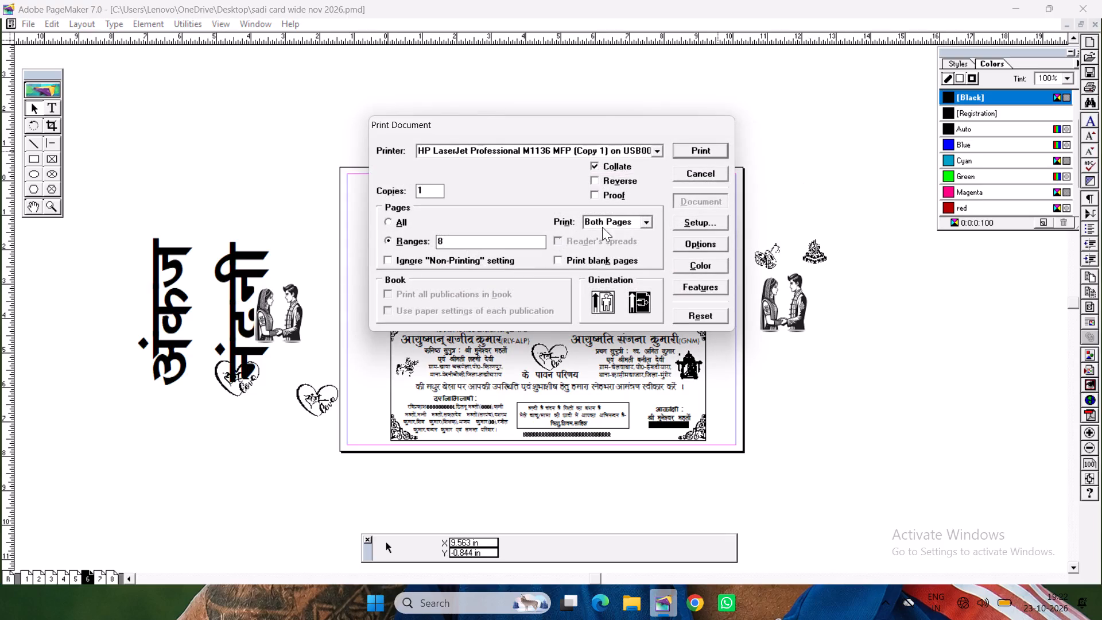
pyautogui.moveTo(507, 247); pyautogui.dragTo(439, 253)
pyautogui.press('6')
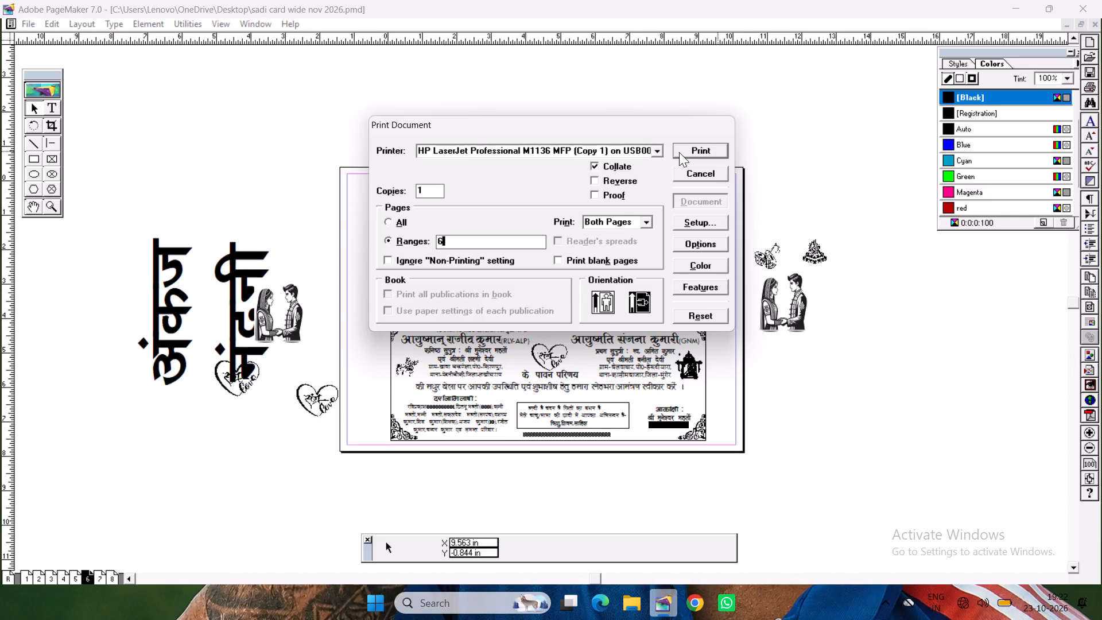
pyautogui.click(679, 152)
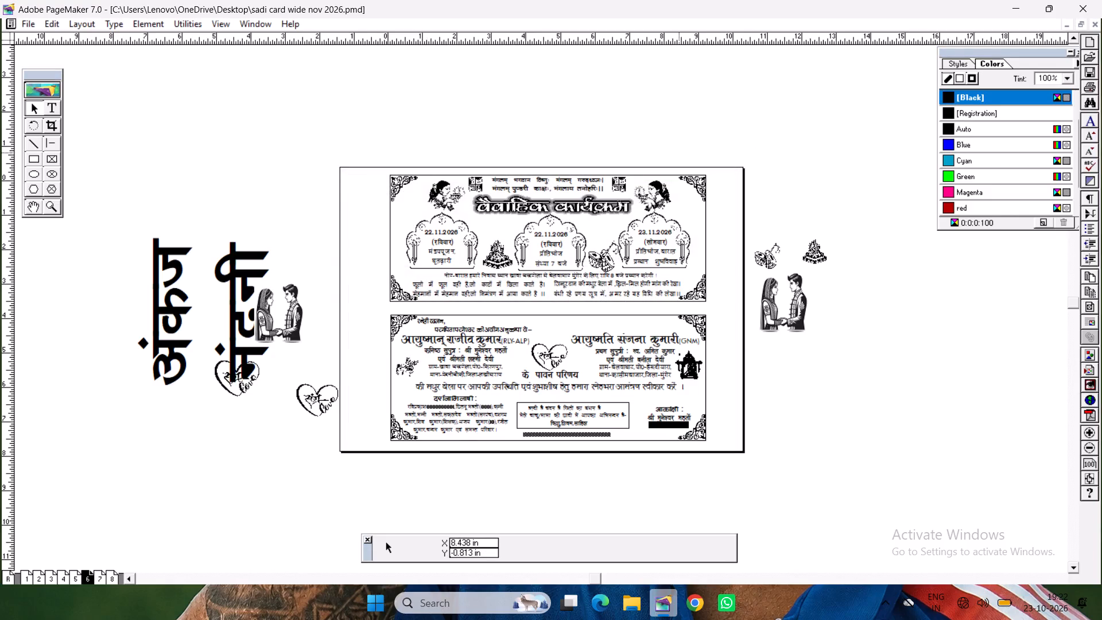
pyautogui.click(679, 152)
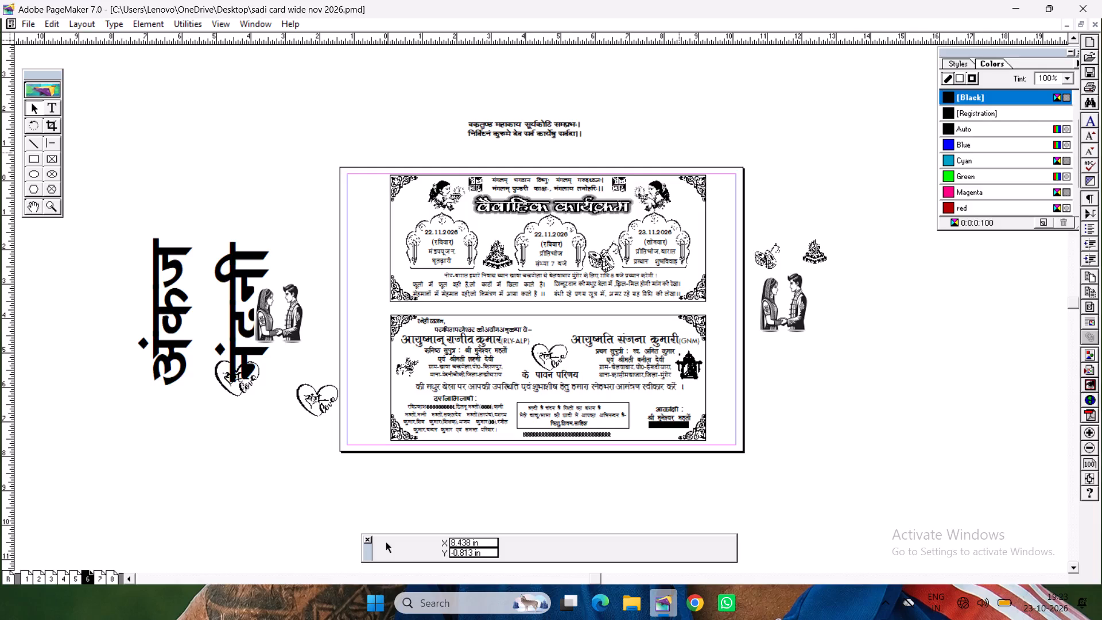
# On page 7, ungroup the envelope layout and move the sender's address block slightly left and down, to about X 4.16 in, Y 3.86 in.
pyautogui.click(103, 576)
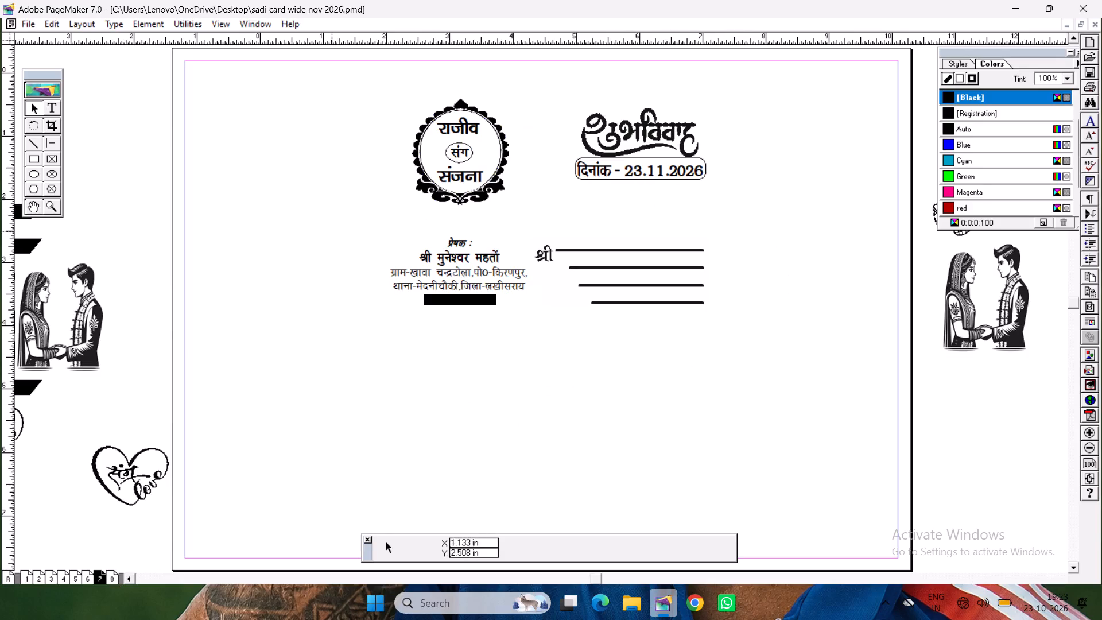
pyautogui.click(460, 274)
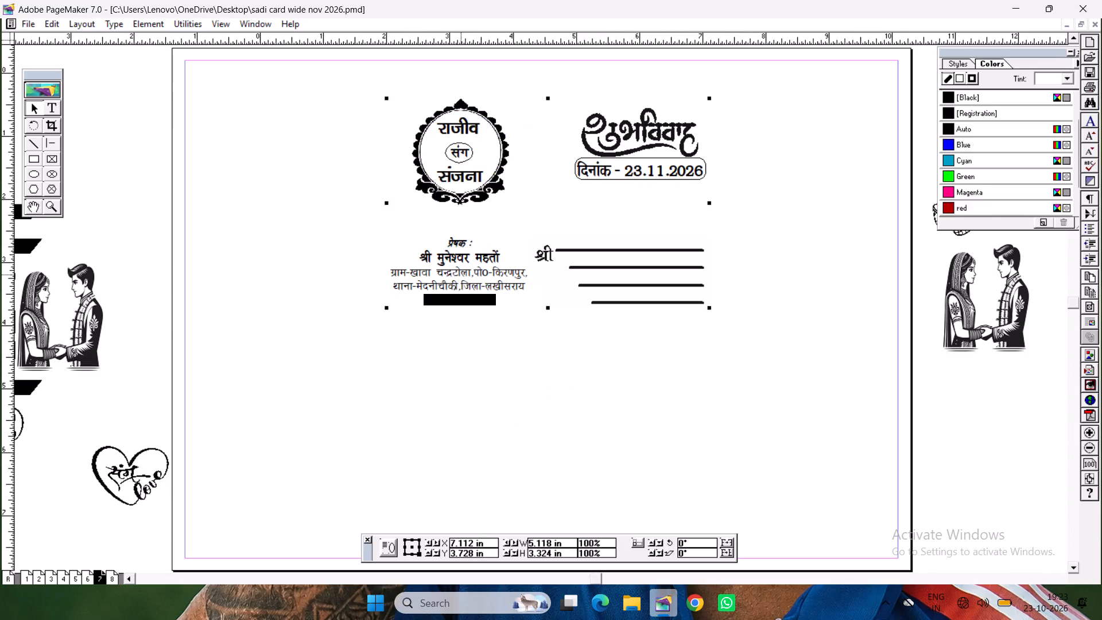
pyautogui.hotkey('ctrl', 'shift', 'g')
pyautogui.click(354, 309)
pyautogui.moveTo(461, 278); pyautogui.dragTo(452, 287)
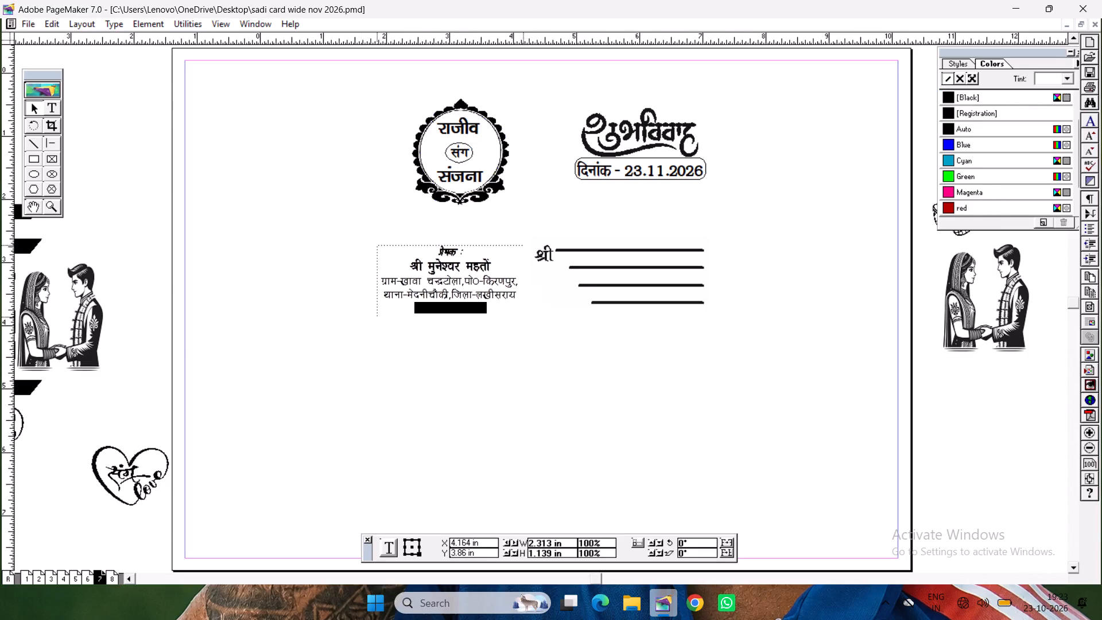
pyautogui.moveTo(452, 287); pyautogui.dragTo(451, 287)
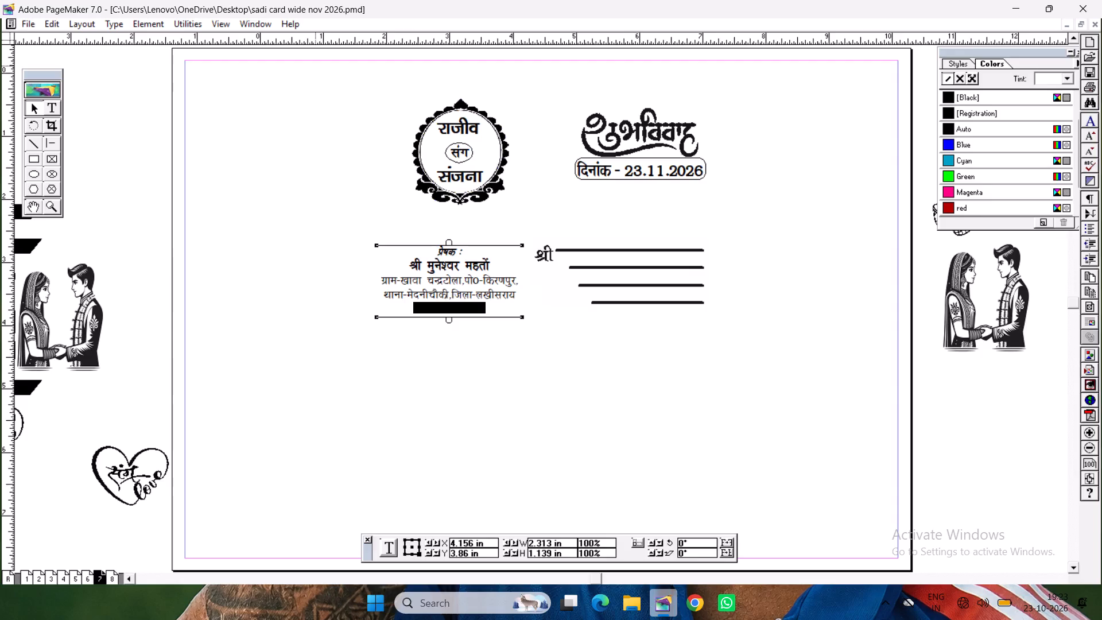
# Group the round frame with the couple's names and move it slightly left and down, to about X 3.7 in, Y 2.2 in.
pyautogui.moveTo(317, 71); pyautogui.dragTo(551, 235)
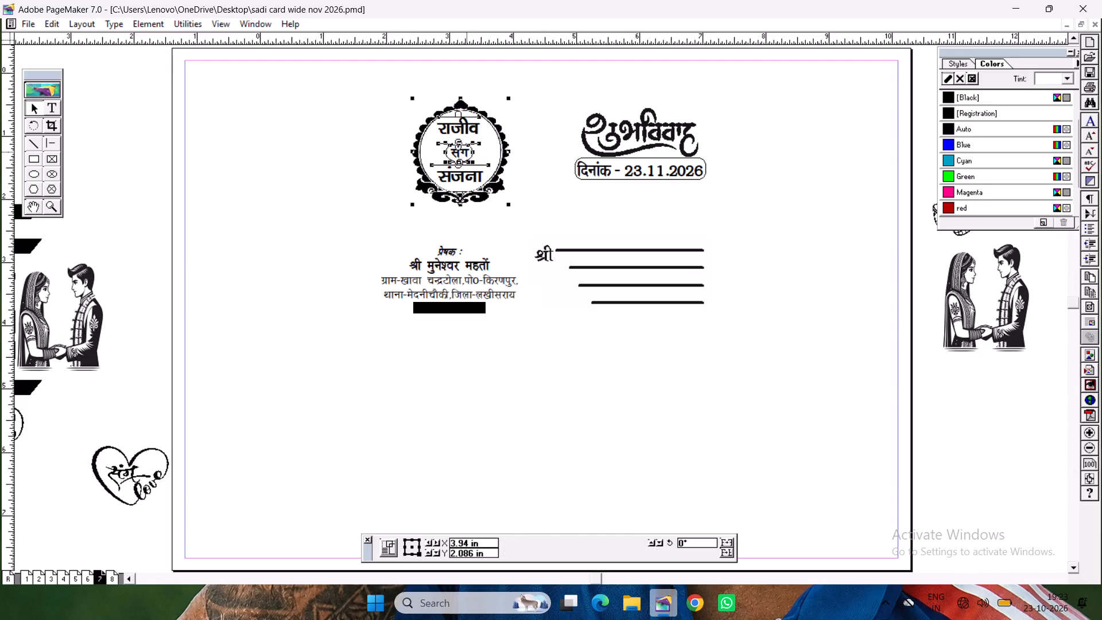
pyautogui.hotkey('ctrl', 'g')
pyautogui.moveTo(456, 155); pyautogui.dragTo(452, 158)
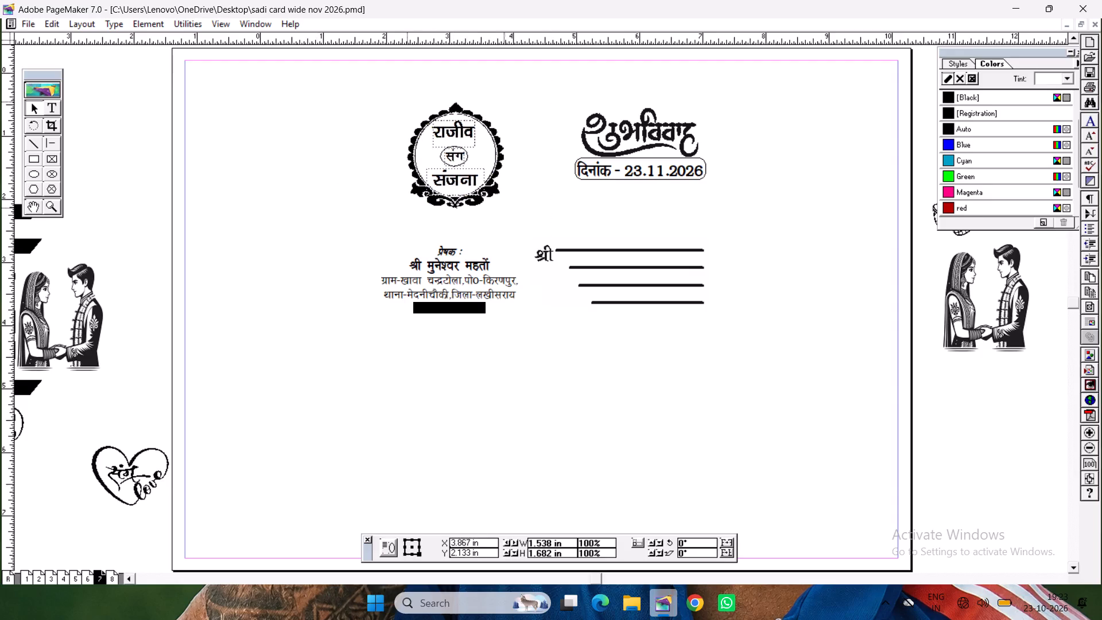
pyautogui.moveTo(452, 158); pyautogui.dragTo(442, 160)
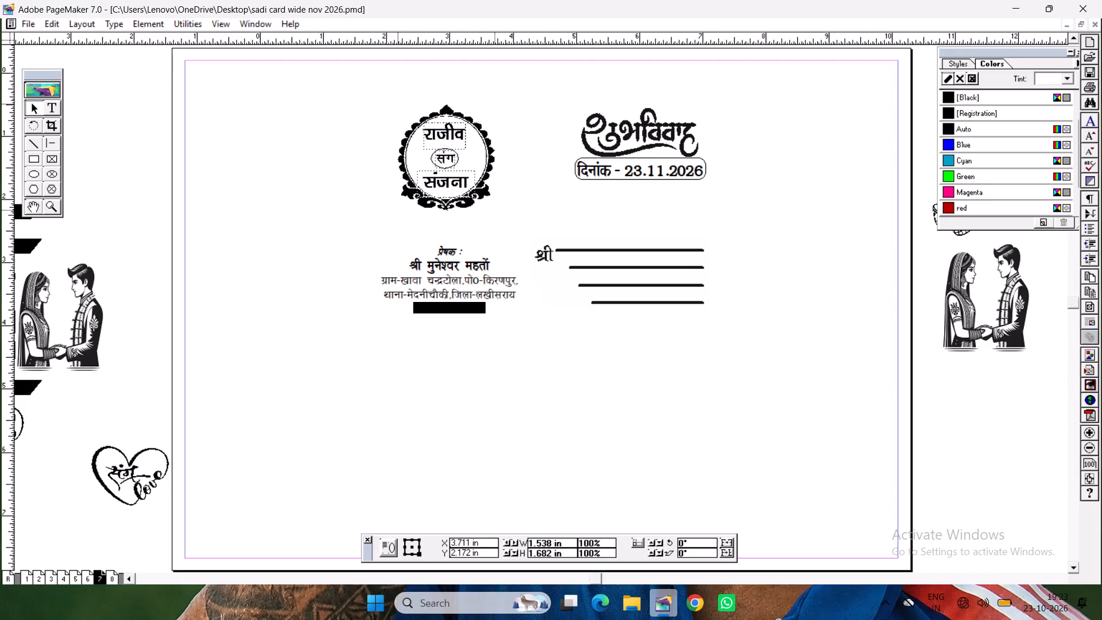
pyautogui.moveTo(442, 160); pyautogui.dragTo(441, 161)
pyautogui.click(274, 168)
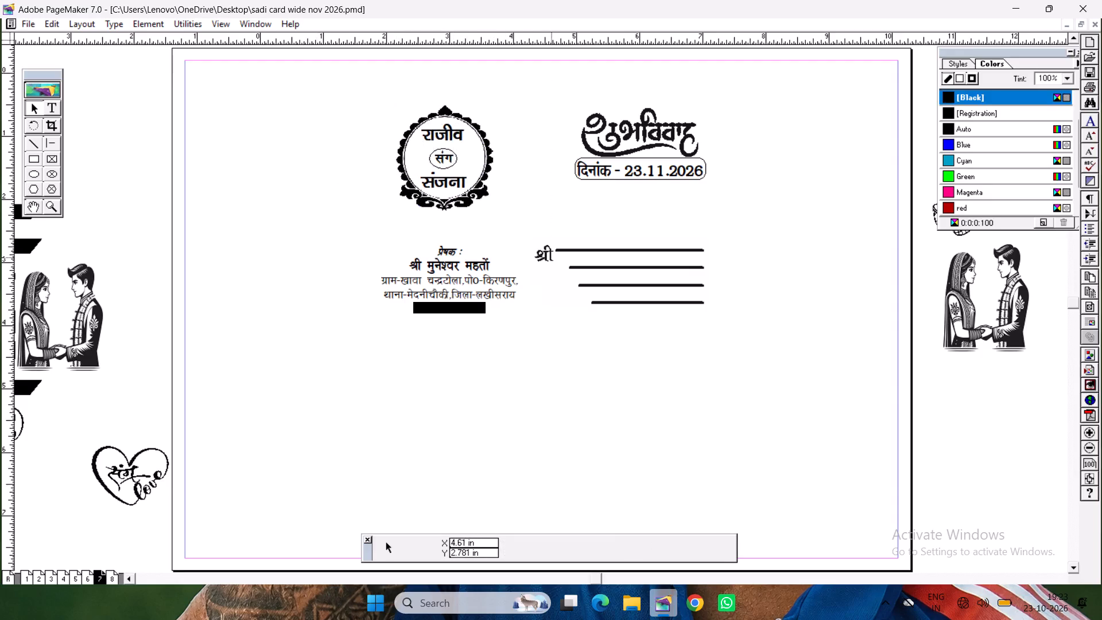
# Move the recipient's श्री address lines slightly right and down, to about X 7.25 in, Y 3.77 in, and save the publication.
pyautogui.moveTo(585, 272); pyautogui.dragTo(595, 276)
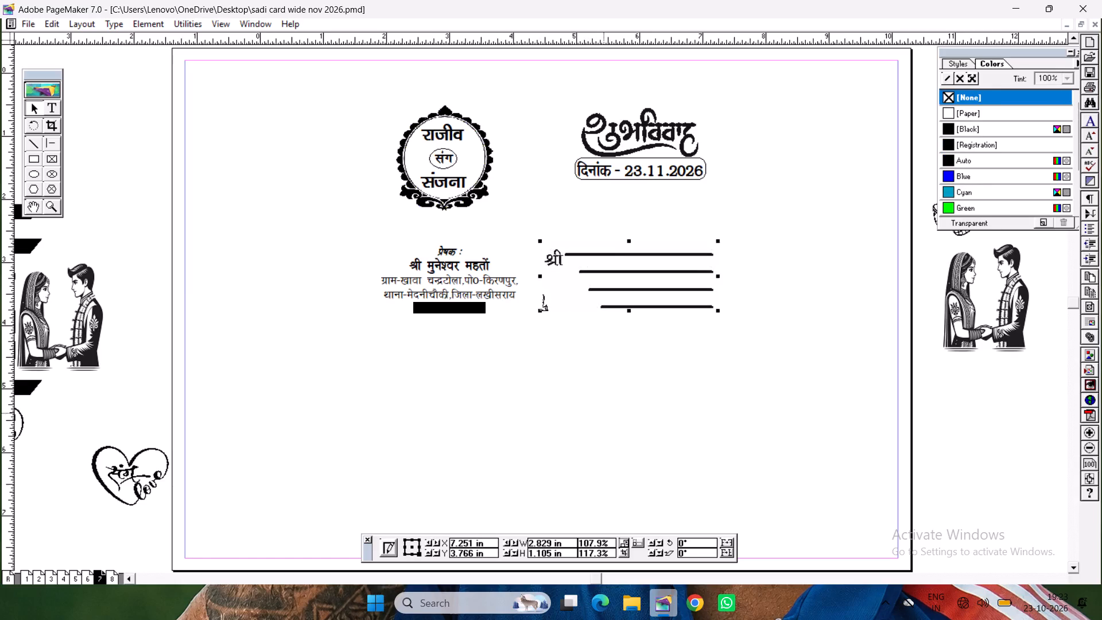
pyautogui.click(603, 413)
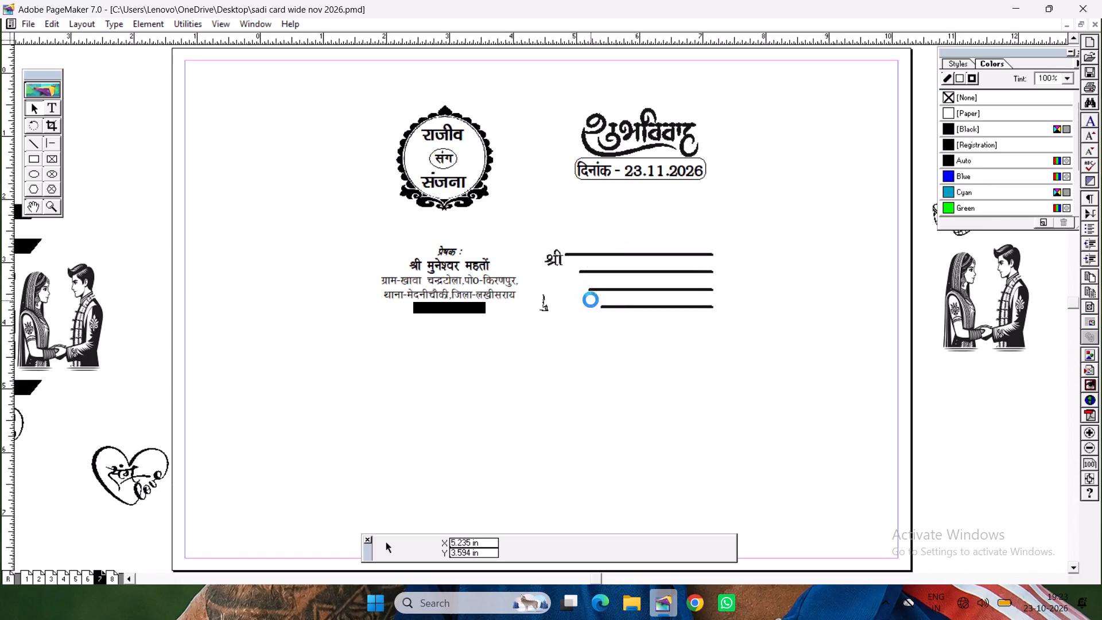
pyautogui.hotkey('ctrl', 's')
# Copy the invitation line beginning की मधुर बेला पर from page 6 and replace the garbled line under के पावन परिणय on page 2 with it.
pyautogui.click(77, 578)
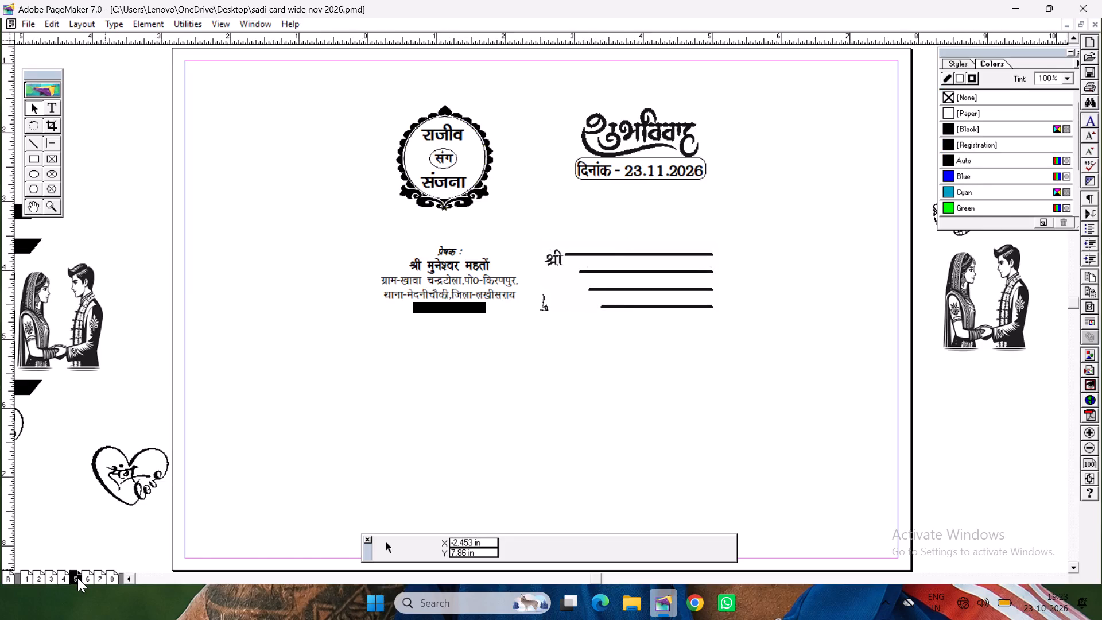
pyautogui.click(45, 578)
pyautogui.click(41, 578)
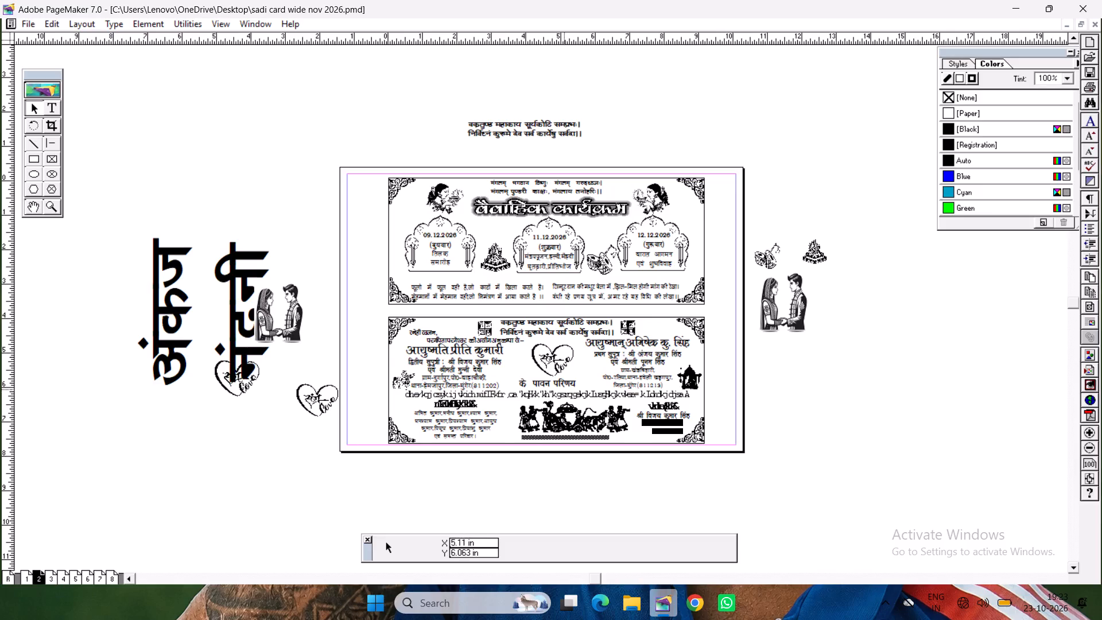
pyautogui.click(110, 578)
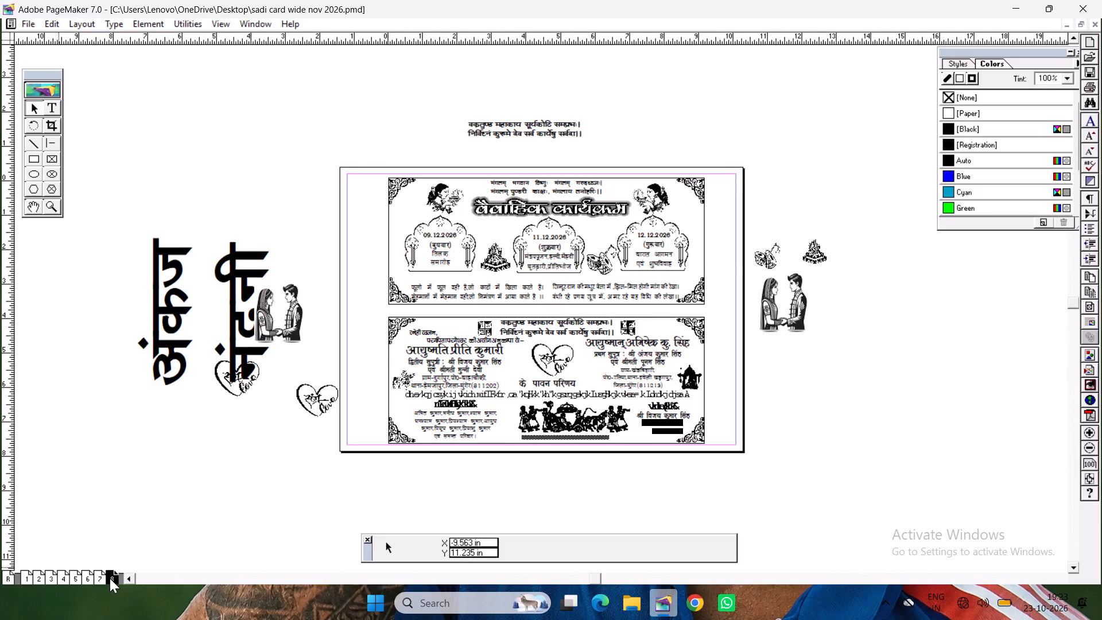
pyautogui.click(96, 578)
pyautogui.click(88, 578)
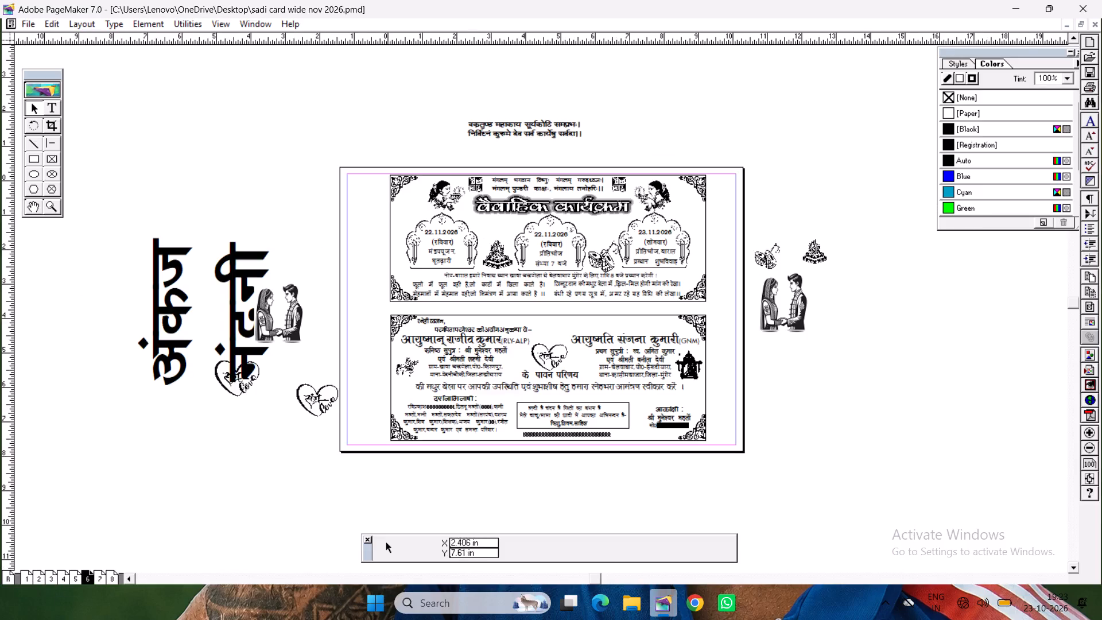
pyautogui.hotkey('ctrl', '1')
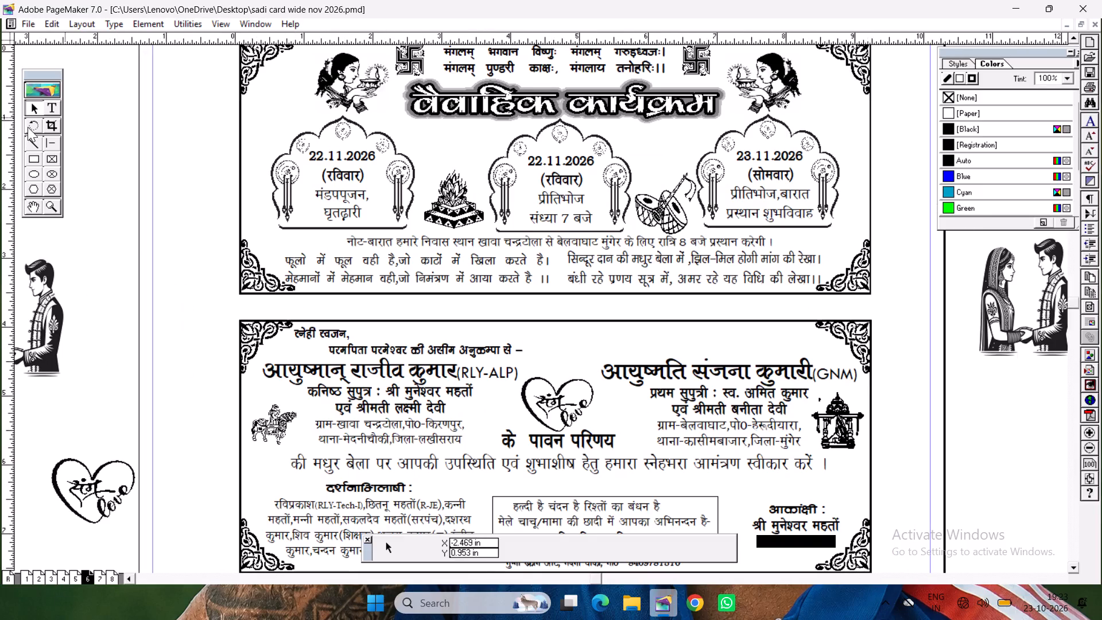
pyautogui.click(47, 111)
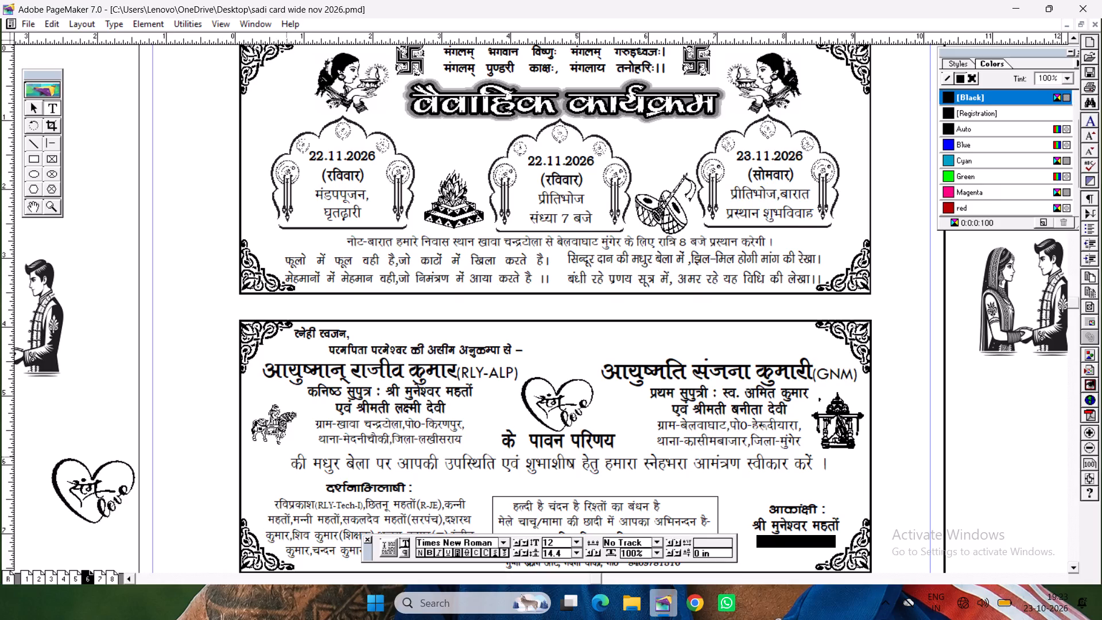
pyautogui.moveTo(290, 460); pyautogui.dragTo(852, 469)
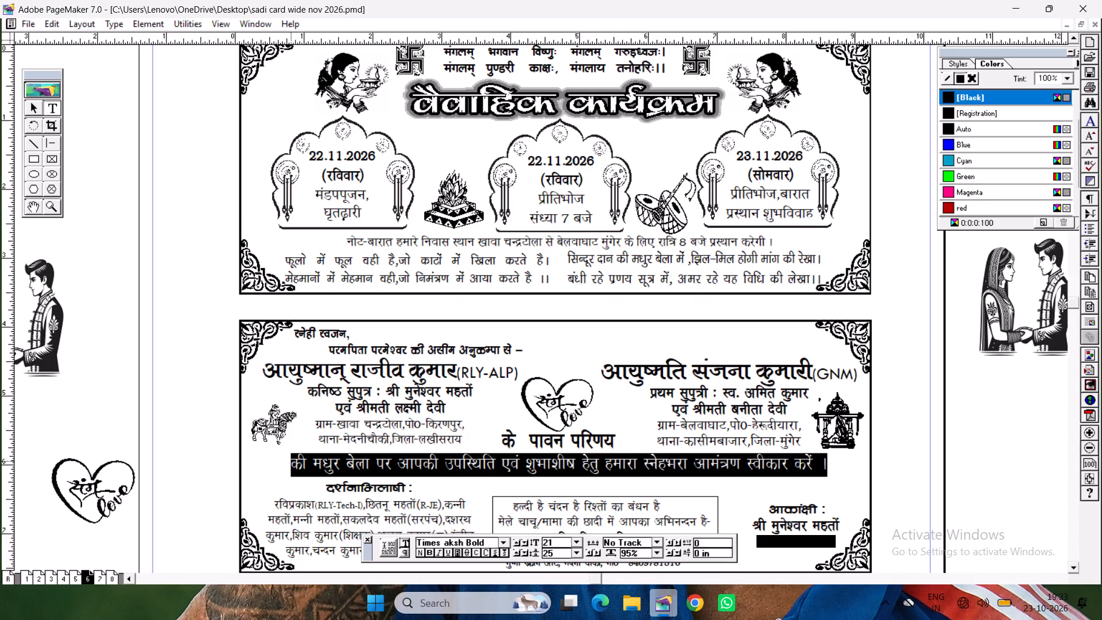
pyautogui.hotkey('ctrl', 'c')
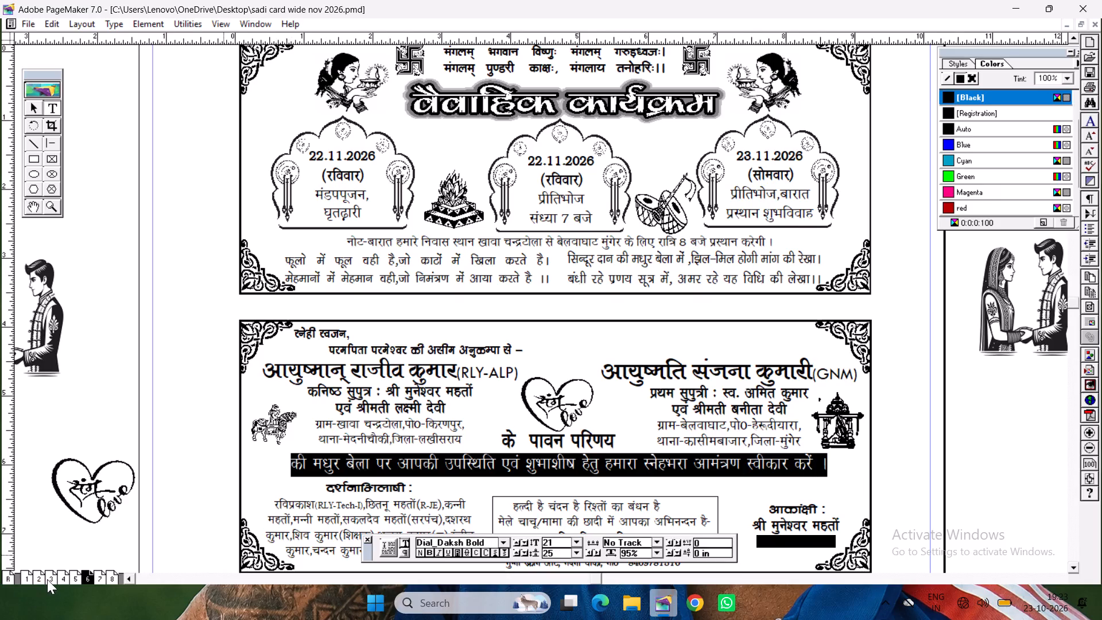
pyautogui.click(50, 578)
pyautogui.click(41, 577)
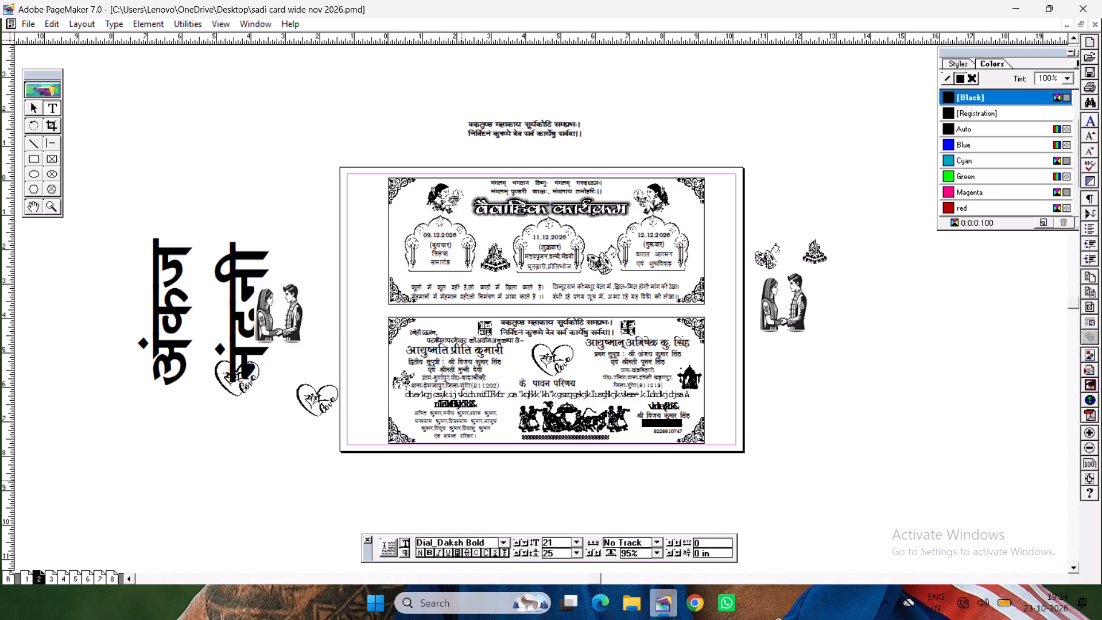
pyautogui.moveTo(403, 396); pyautogui.dragTo(741, 400)
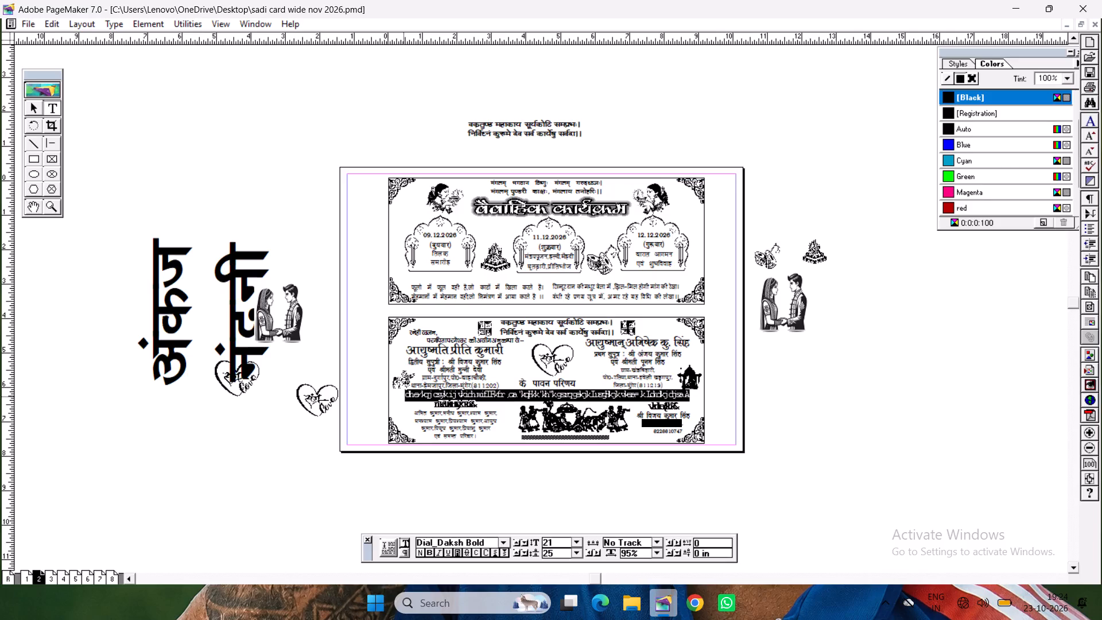
pyautogui.moveTo(741, 400); pyautogui.dragTo(748, 400)
pyautogui.hotkey('ctrl', 'v')
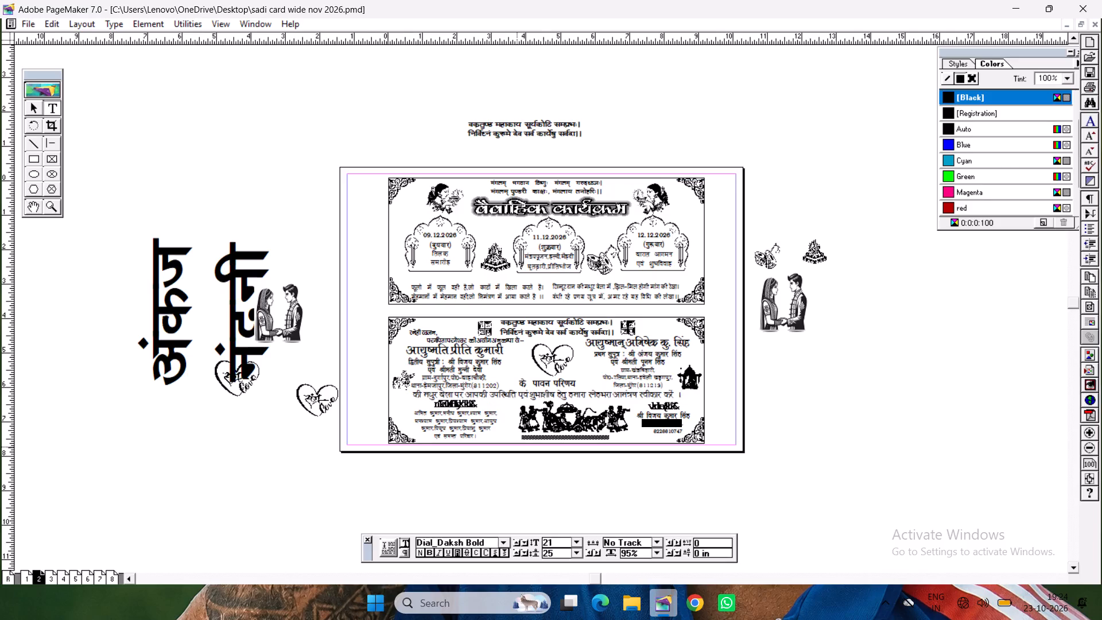
pyautogui.click(111, 581)
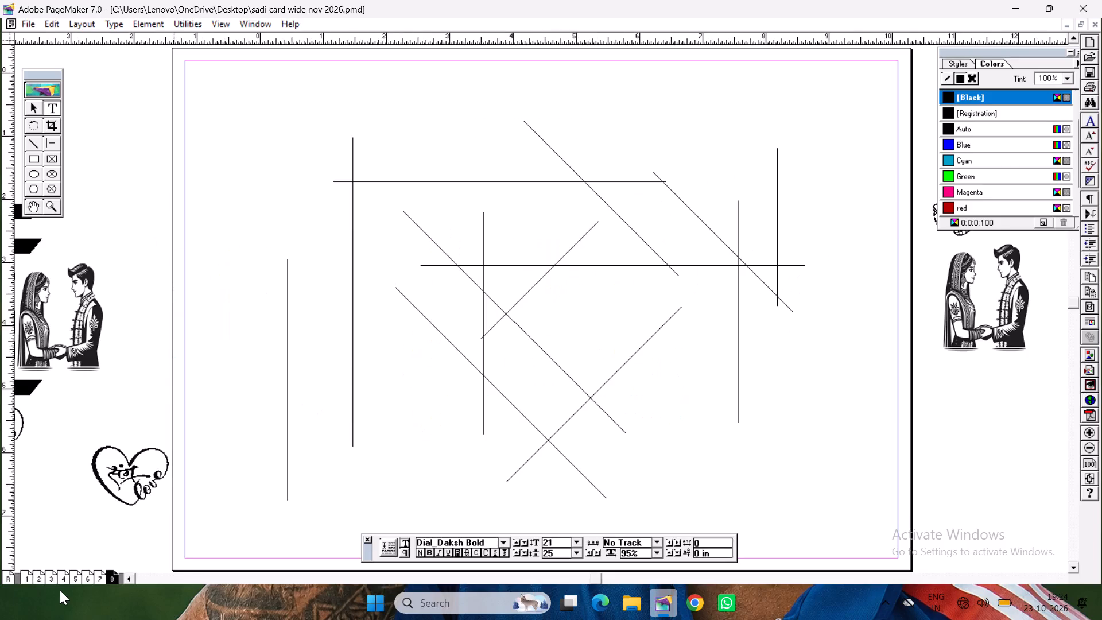
pyautogui.click(88, 580)
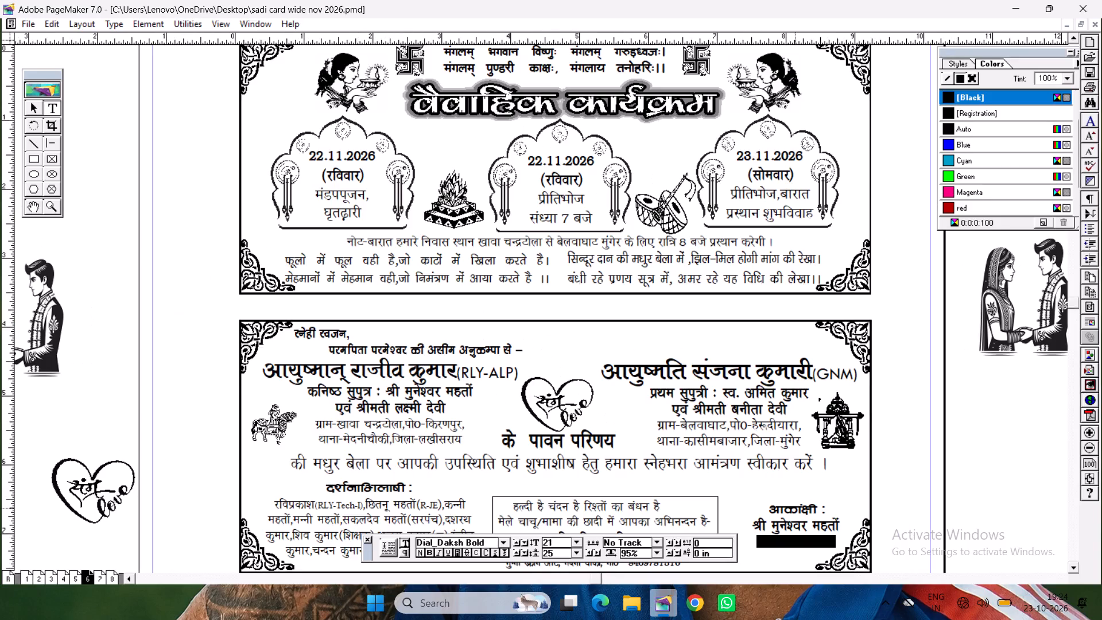
pyautogui.moveTo(766, 510); pyautogui.dragTo(889, 507)
pyautogui.hotkey('ctrl', 'c')
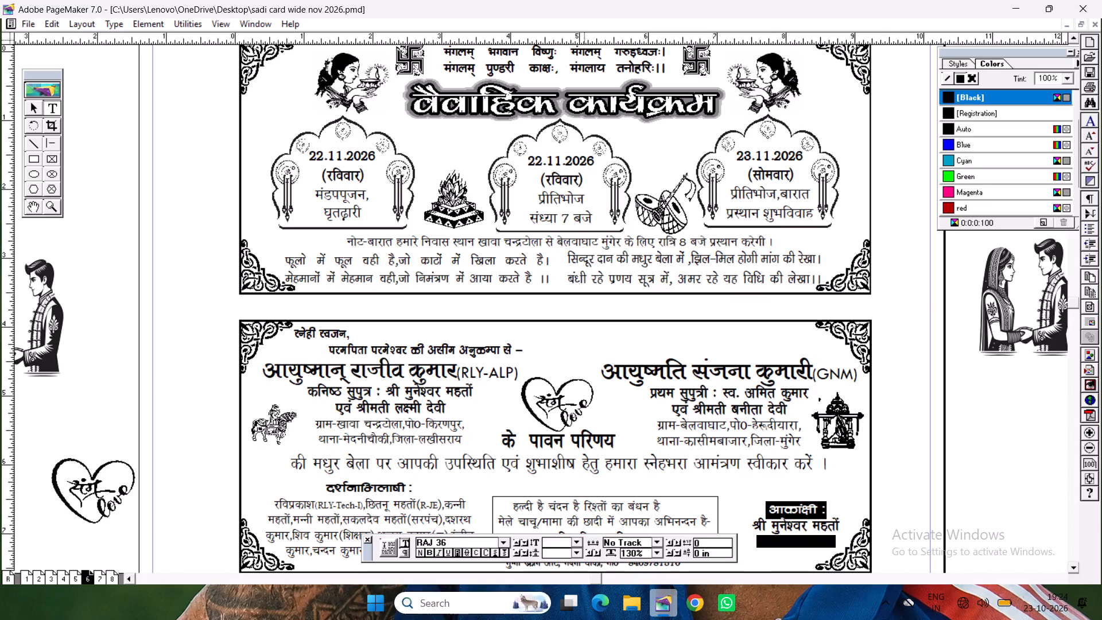
pyautogui.click(60, 577)
pyautogui.click(48, 576)
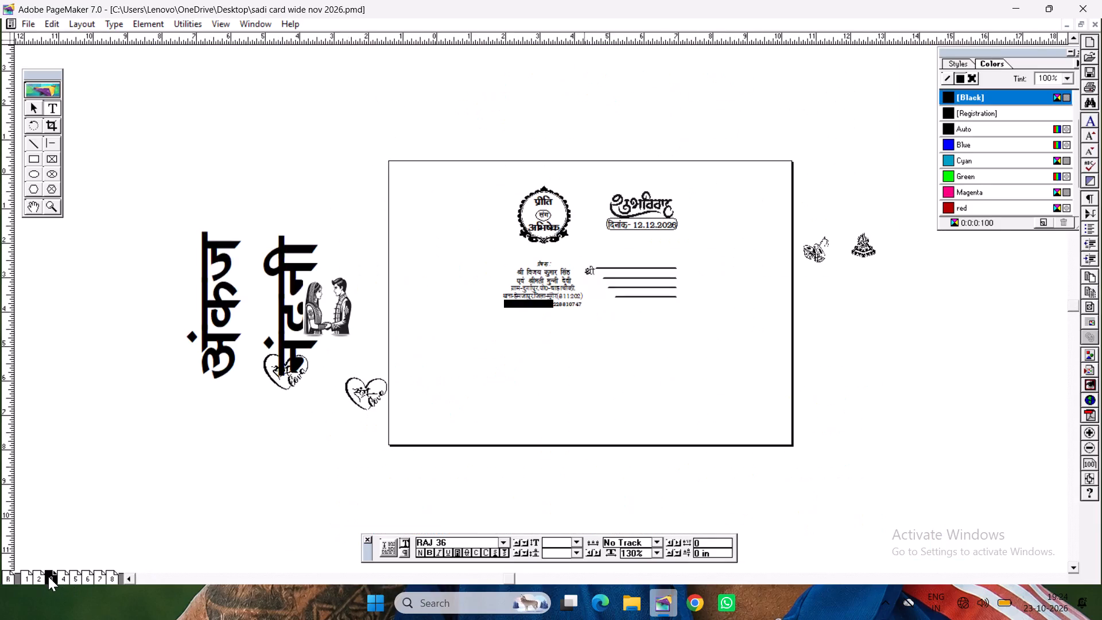
pyautogui.click(37, 576)
pyautogui.moveTo(642, 408); pyautogui.dragTo(694, 399)
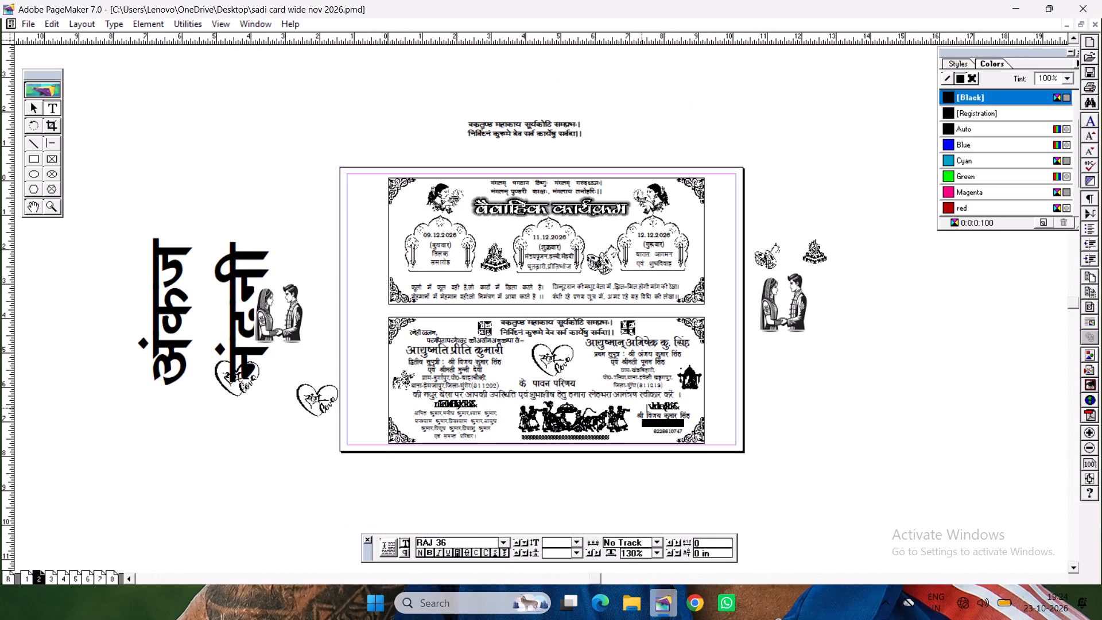
pyautogui.moveTo(694, 399); pyautogui.dragTo(728, 396)
pyautogui.hotkey('ctrl', 'a')
pyautogui.click(649, 410)
pyautogui.moveTo(647, 409); pyautogui.dragTo(707, 412)
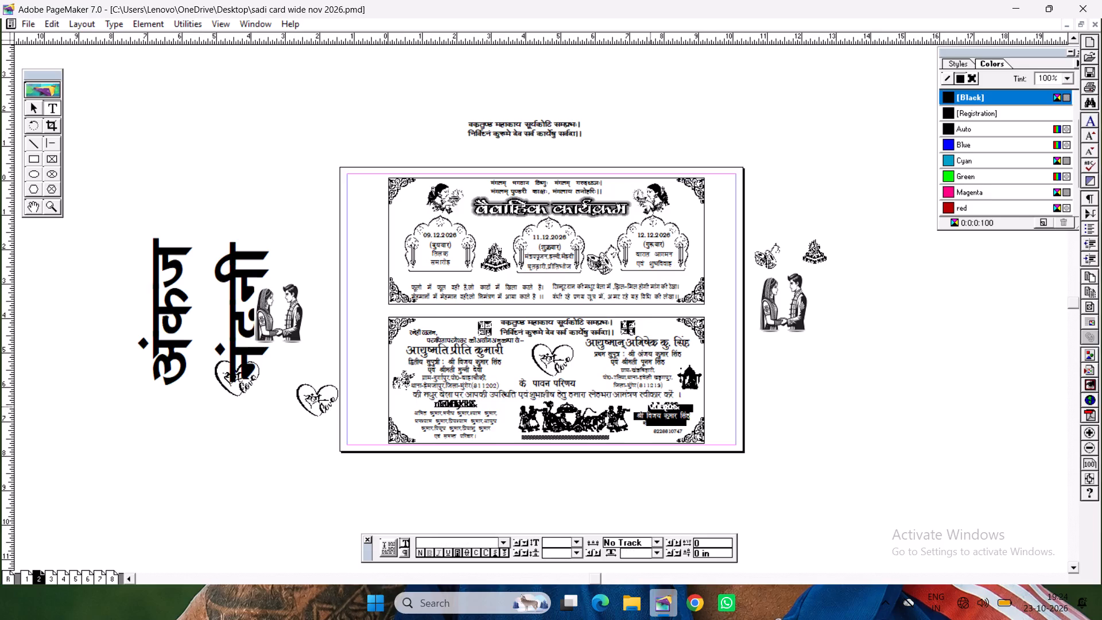
pyautogui.click(651, 406)
pyautogui.moveTo(646, 406); pyautogui.dragTo(704, 403)
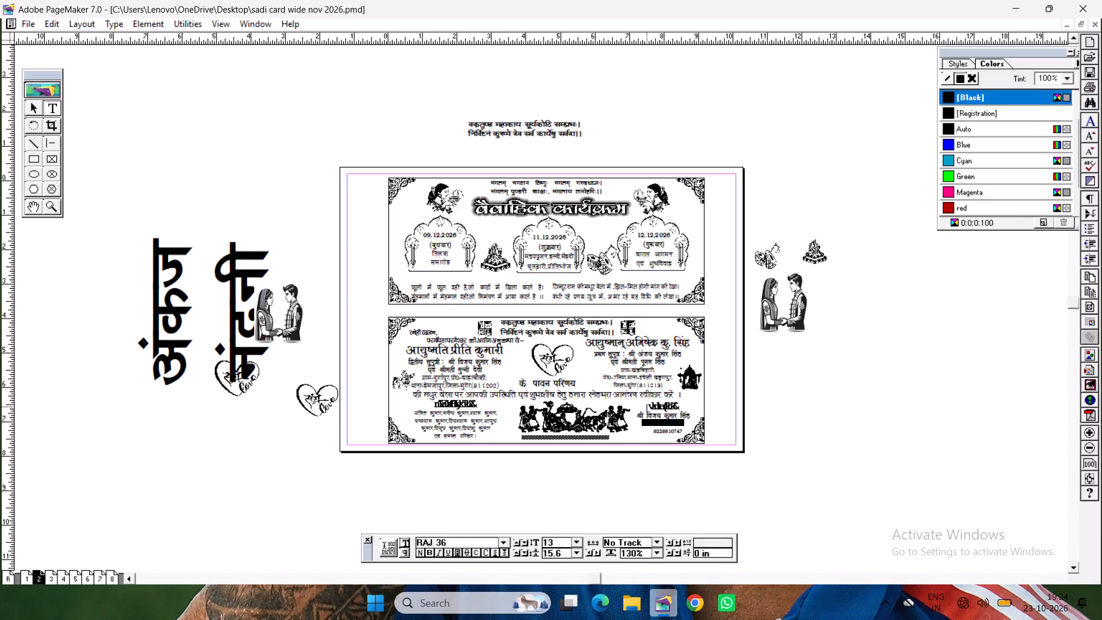
pyautogui.hotkey('ctrl', '2')
pyautogui.moveTo(538, 302); pyautogui.dragTo(712, 296)
pyautogui.hotkey('ctrl', 'v')
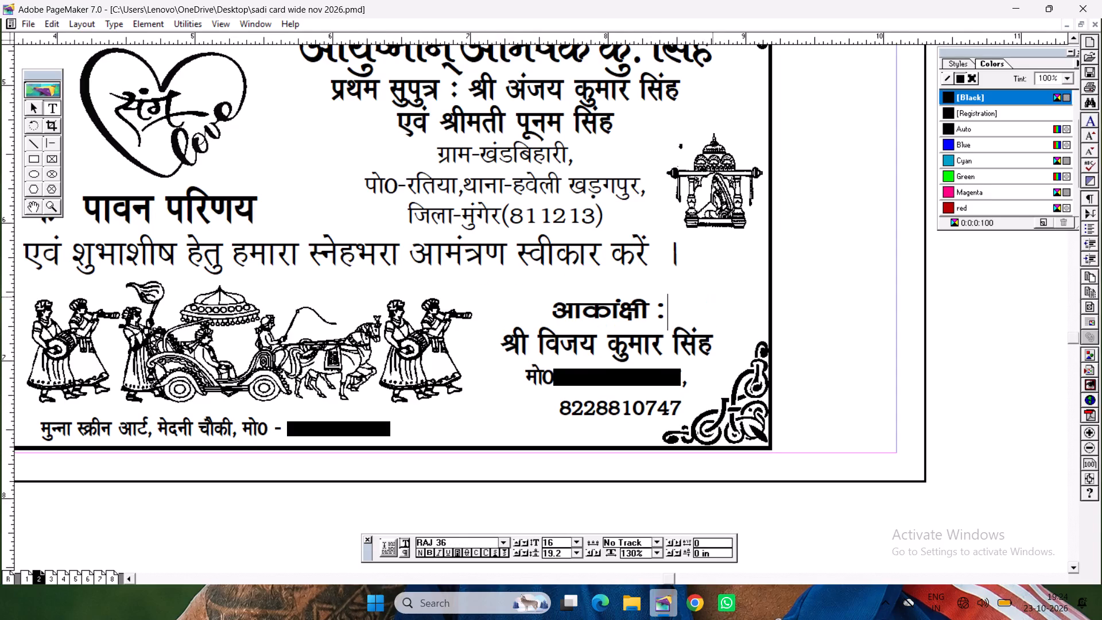
# Copy the दर्शनाभिलाषी : heading from page 6 and replace the garbled heading above the family names list on page 2 with it.
pyautogui.click(89, 574)
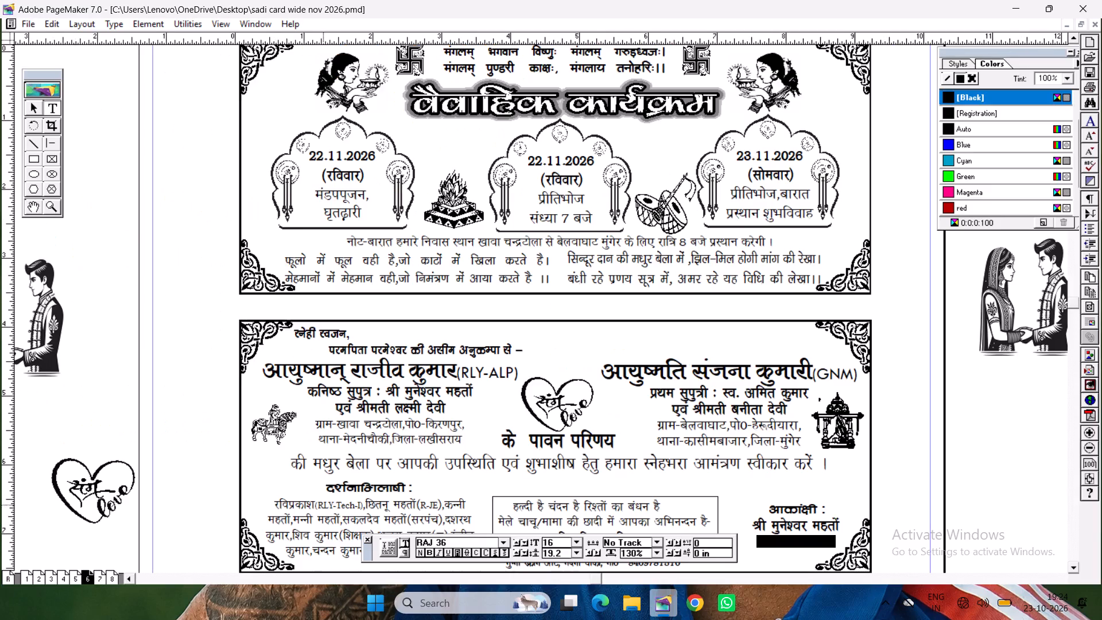
pyautogui.moveTo(321, 488); pyautogui.dragTo(436, 486)
pyautogui.hotkey('ctrl', 'c')
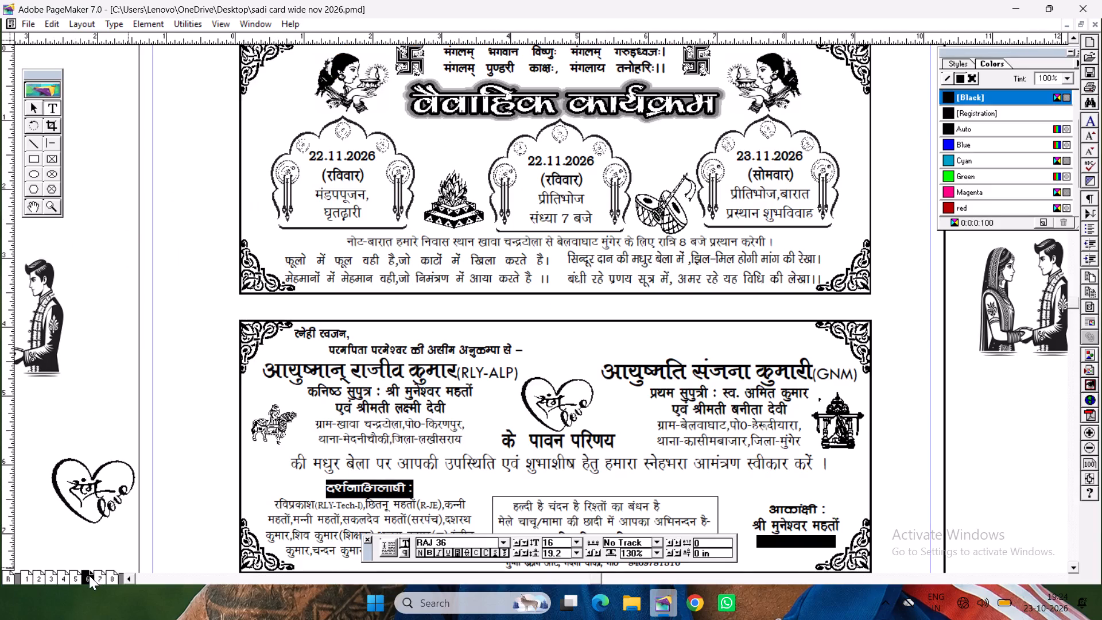
pyautogui.click(41, 579)
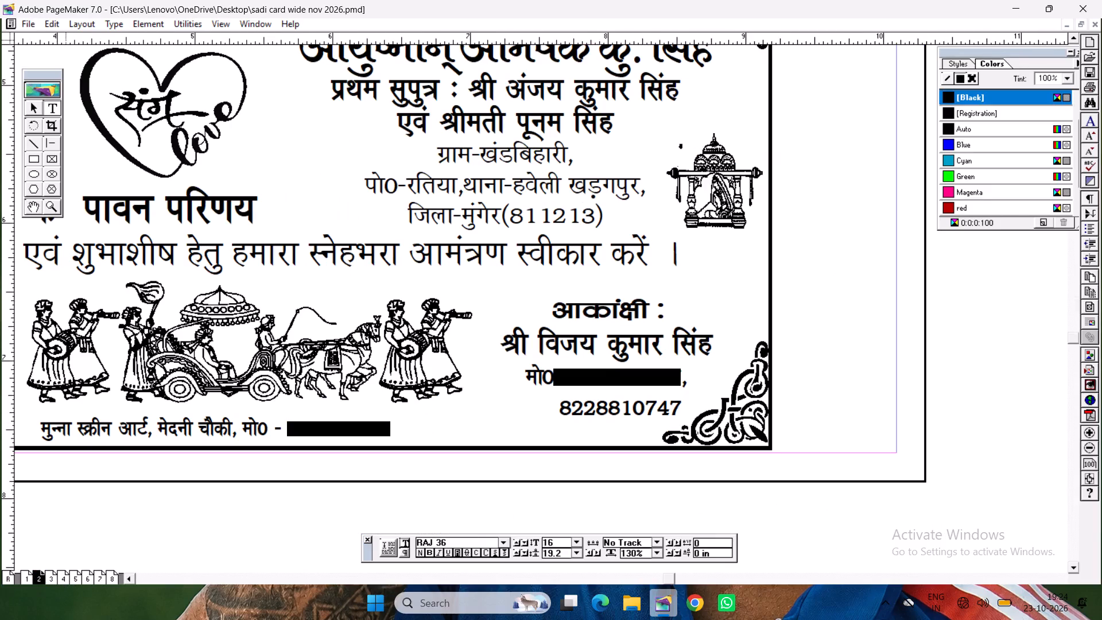
pyautogui.moveTo(82, 516); pyautogui.dragTo(2, 532)
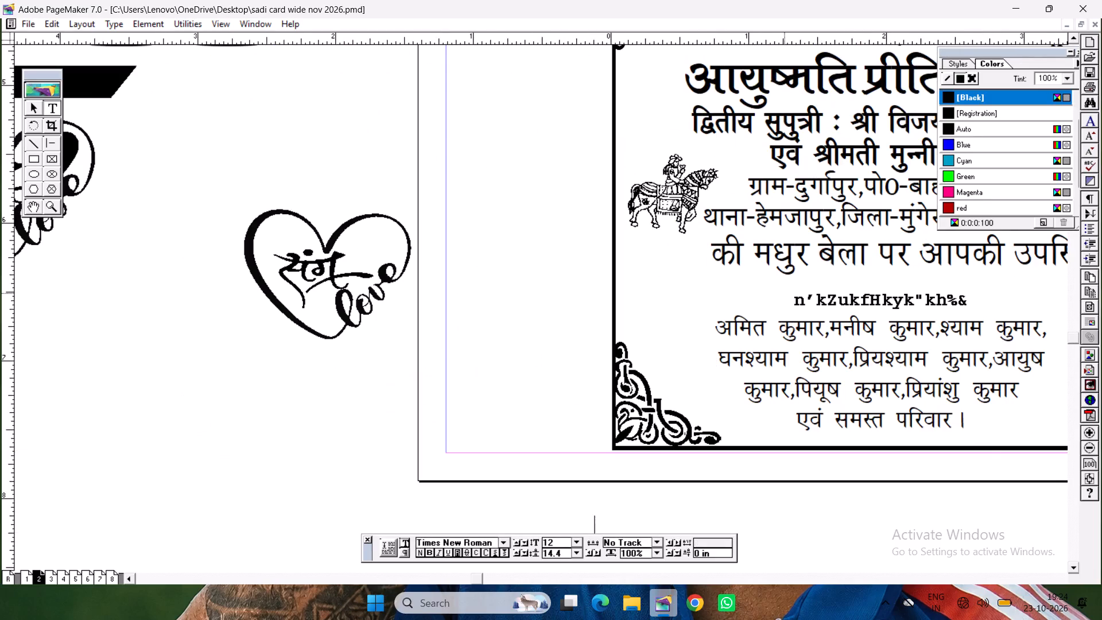
pyautogui.moveTo(787, 298); pyautogui.dragTo(989, 289)
pyautogui.hotkey('ctrl', 'v')
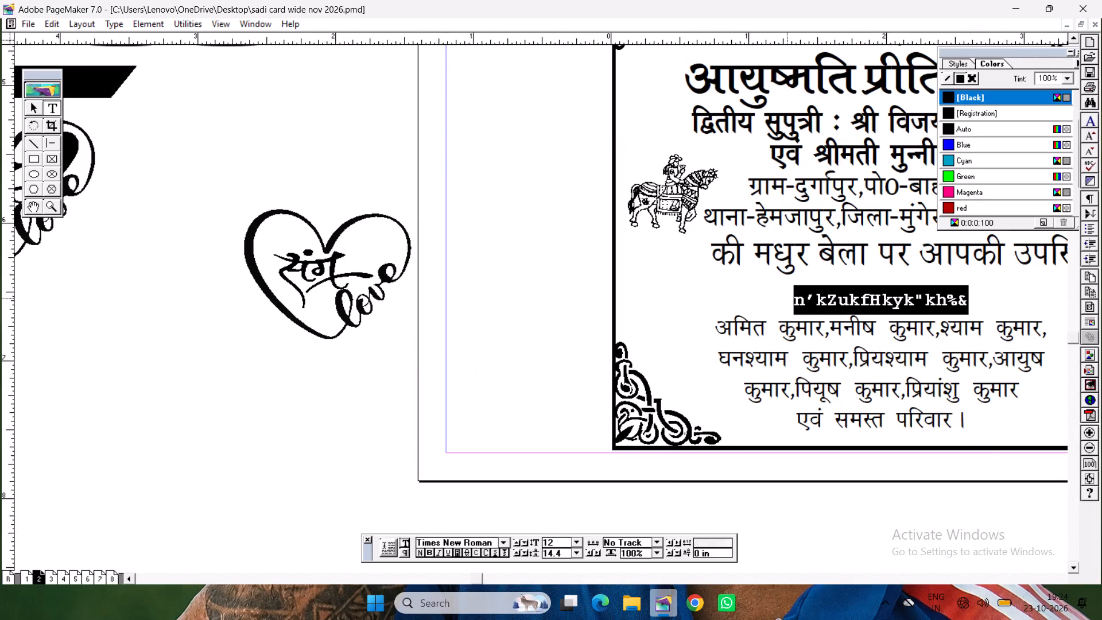
# Check the programme dates on page 2's upper card and ungroup the card layout.
pyautogui.hotkey('ctrl', '5')
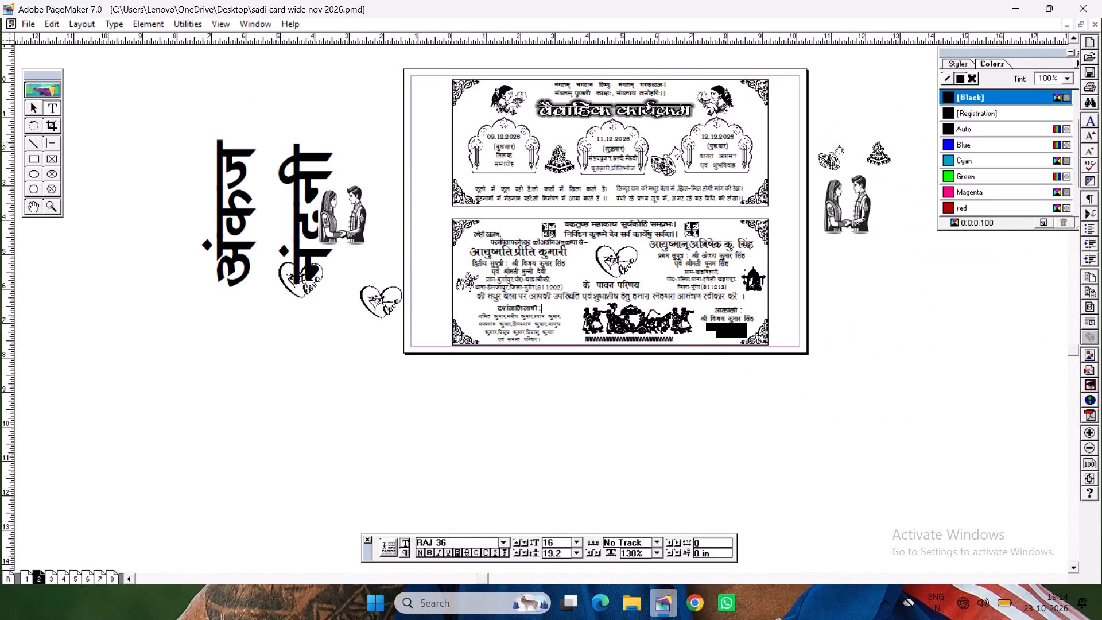
pyautogui.click(720, 142)
pyautogui.hotkey('ctrl', '2')
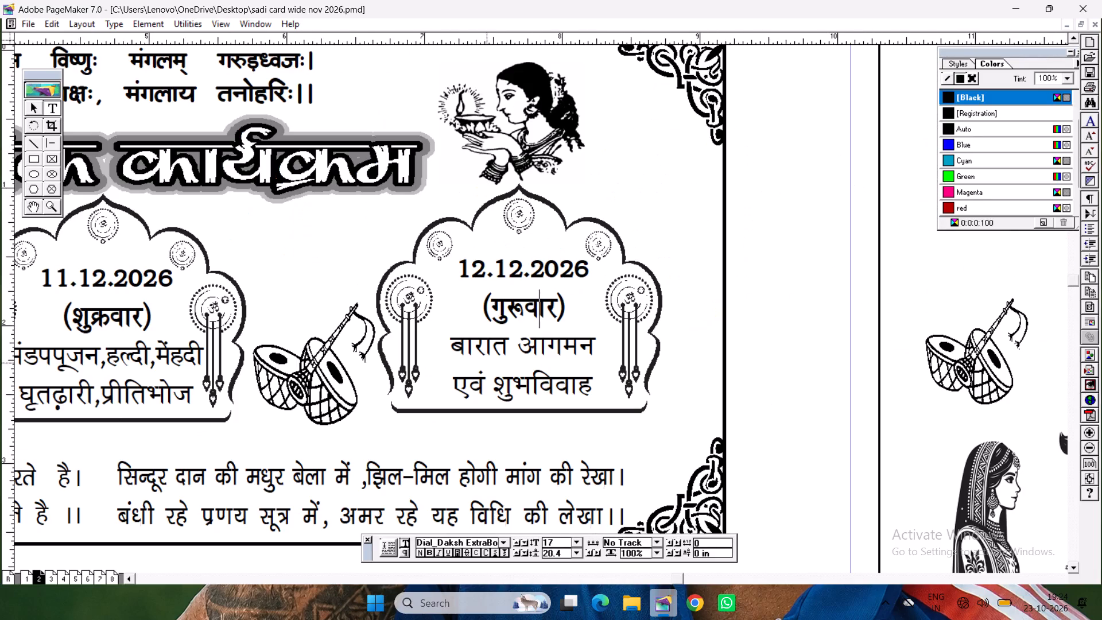
pyautogui.click(34, 207)
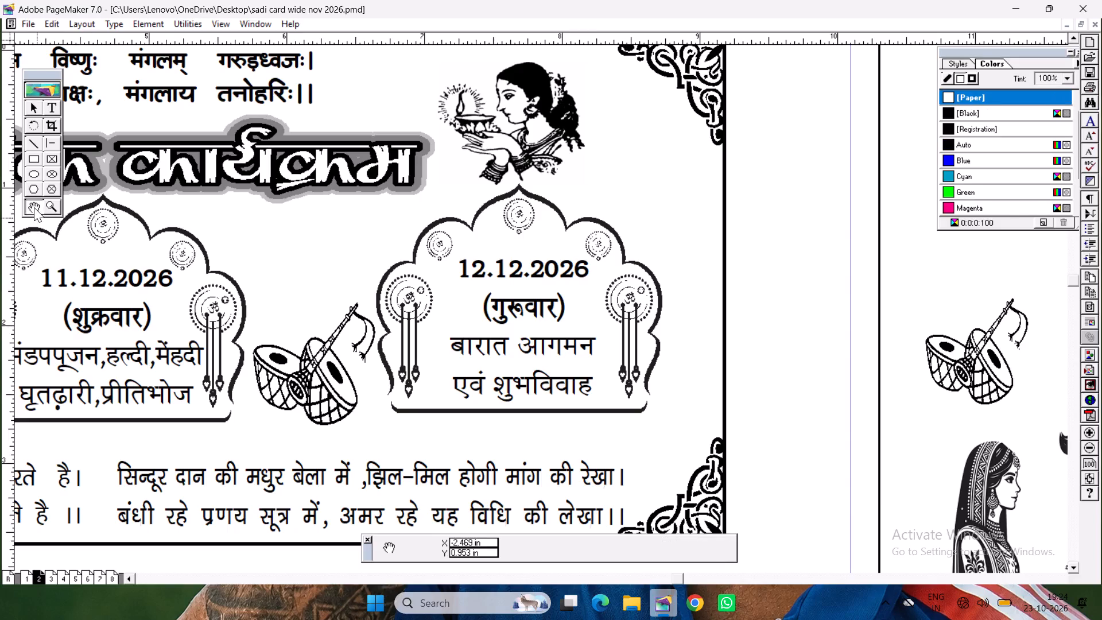
pyautogui.moveTo(175, 375); pyautogui.dragTo(674, 344)
pyautogui.moveTo(392, 396); pyautogui.dragTo(635, 339)
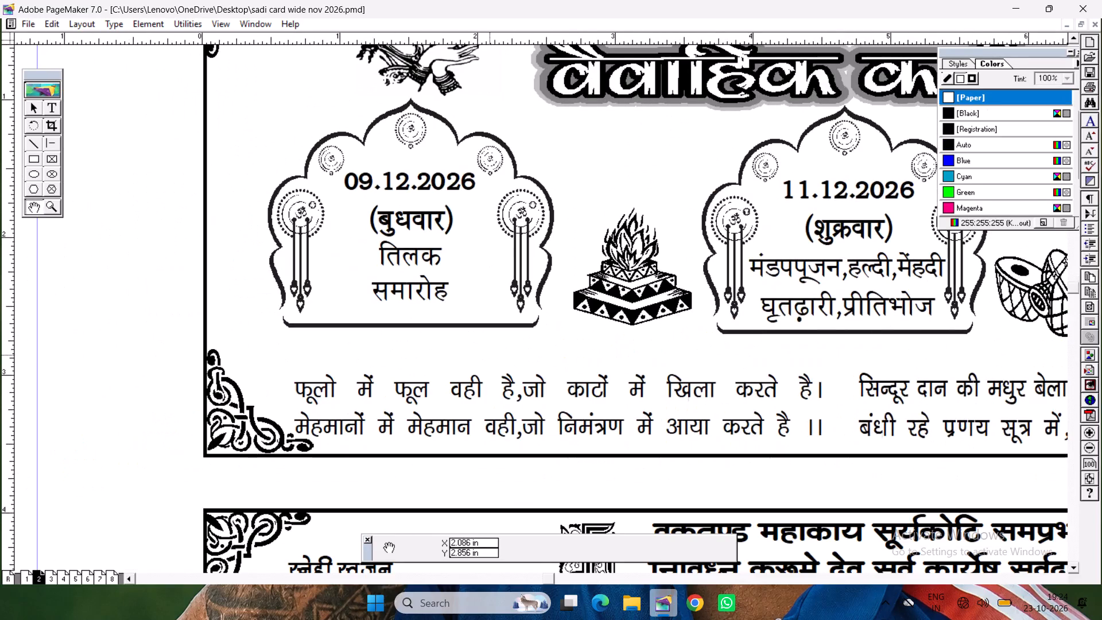
pyautogui.hotkey('ctrl', '1')
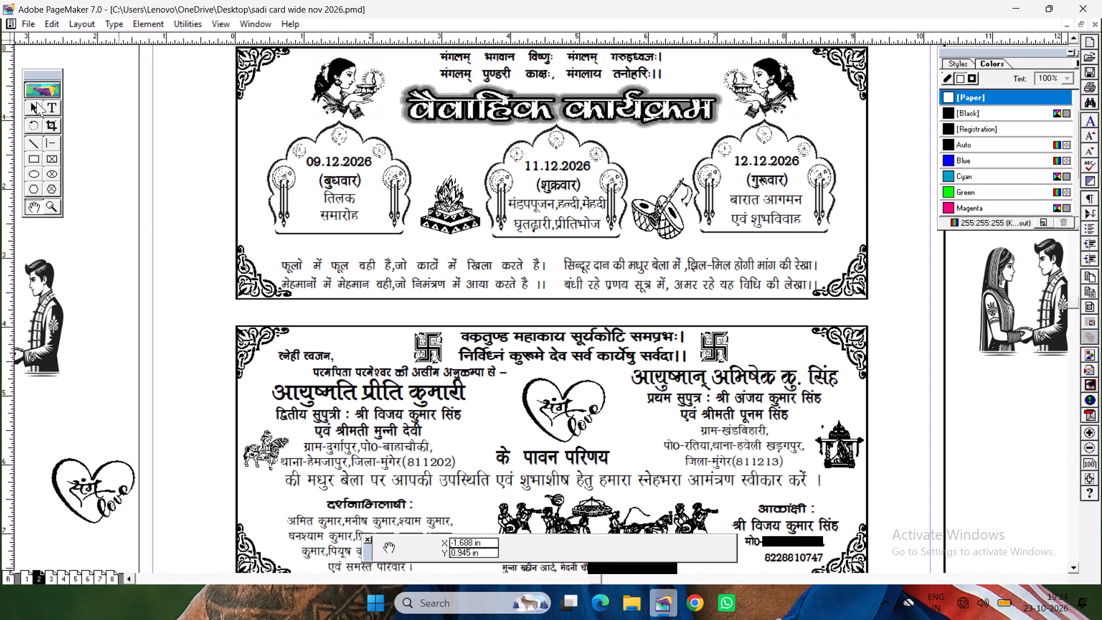
pyautogui.click(36, 102)
pyautogui.click(292, 181)
pyautogui.click(292, 181)
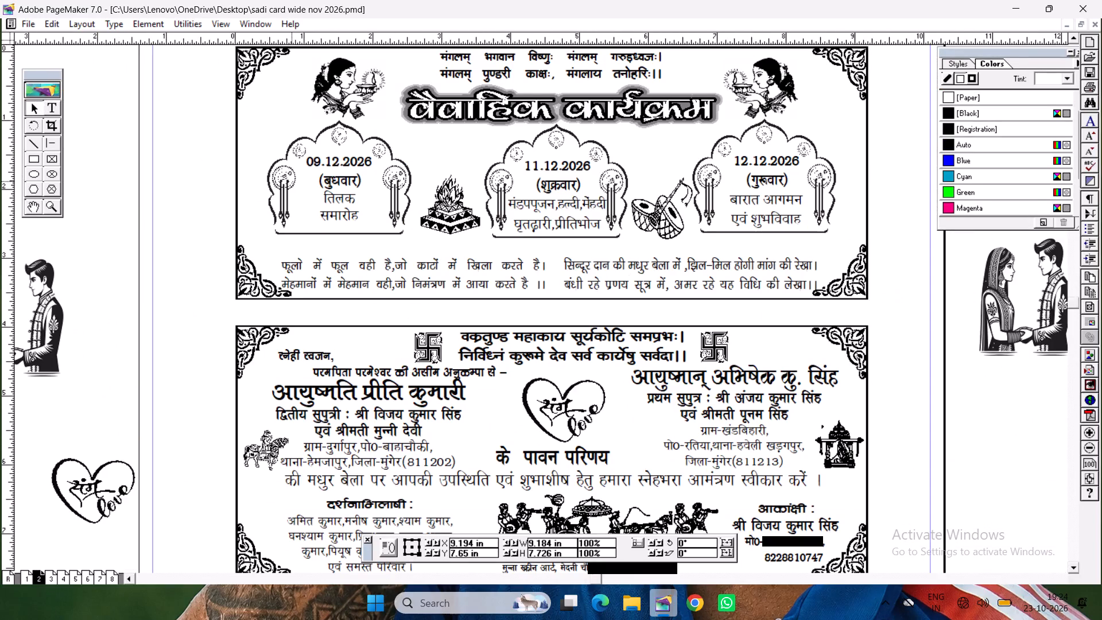
pyautogui.hotkey('ctrl', 'shift', 'g')
pyautogui.click(162, 165)
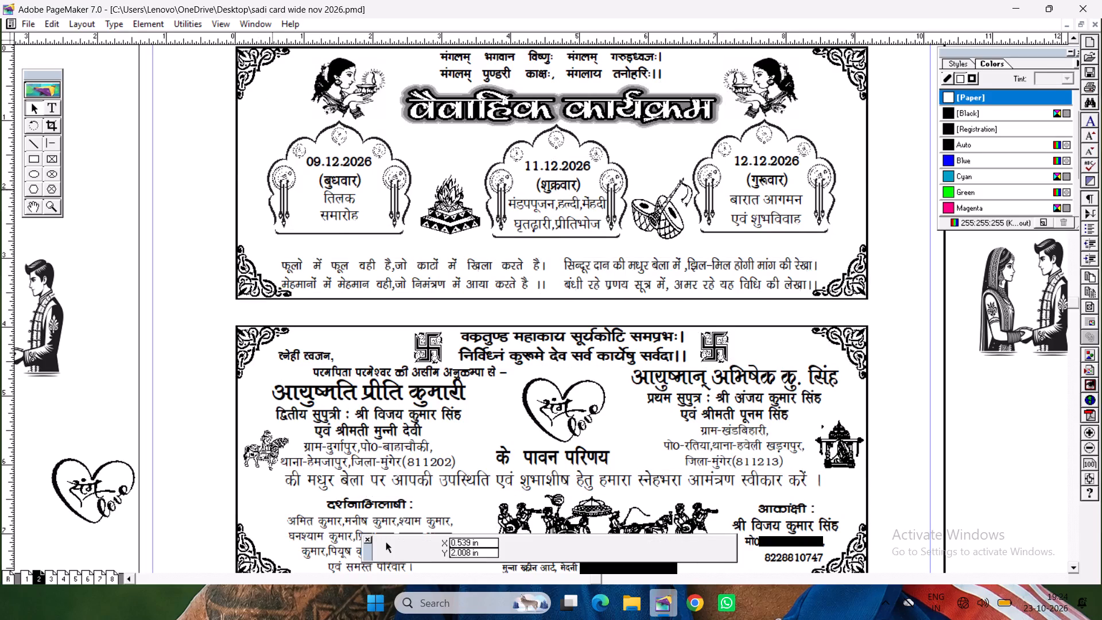
# Move the arch frame around 09.12.2026 slightly left and down, and narrow it to about 1.97 in wide.
pyautogui.moveTo(275, 192); pyautogui.dragTo(267, 195)
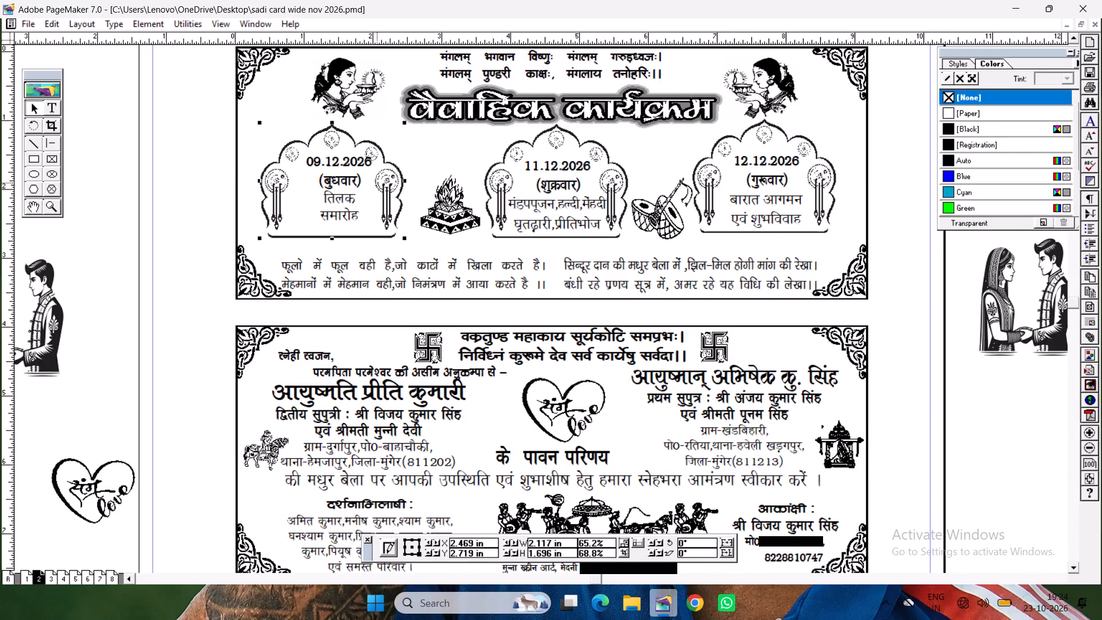
pyautogui.moveTo(404, 183); pyautogui.dragTo(395, 185)
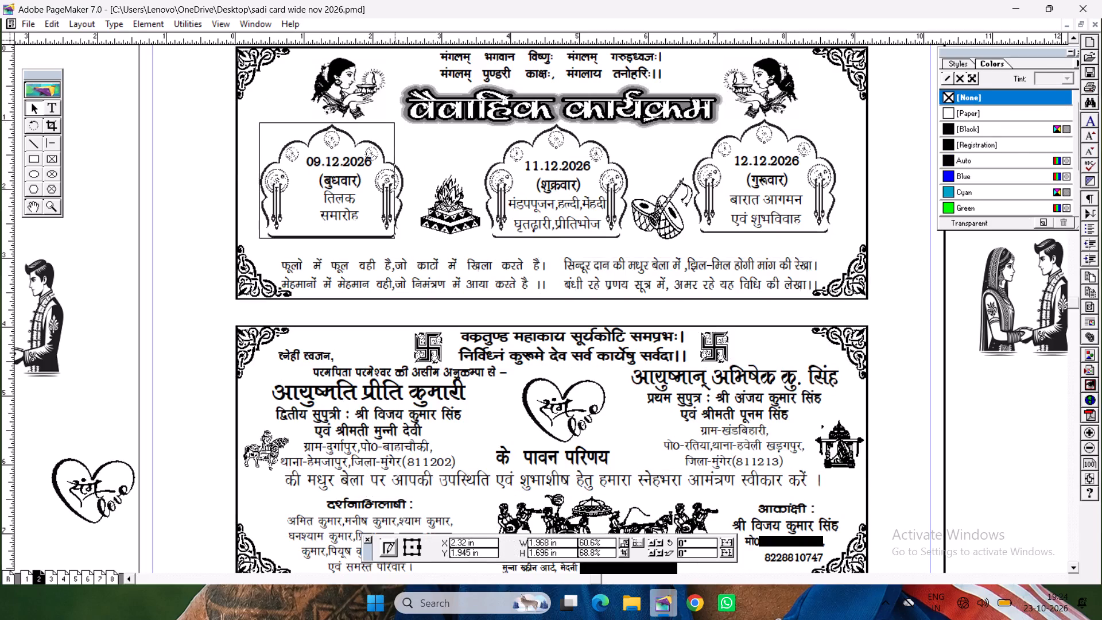
pyautogui.moveTo(395, 185); pyautogui.dragTo(395, 186)
# Move the 09.12.2026 text block slightly left and down so it sits centred inside its arch frame.
pyautogui.click(333, 193)
pyautogui.moveTo(340, 193); pyautogui.dragTo(339, 193)
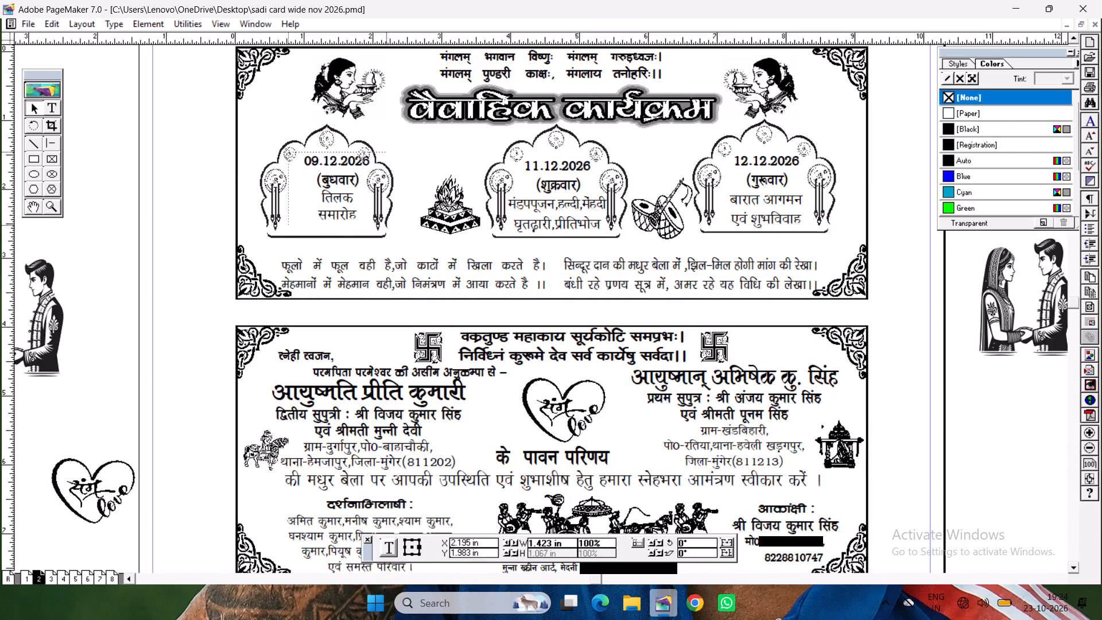
pyautogui.moveTo(339, 193); pyautogui.dragTo(332, 198)
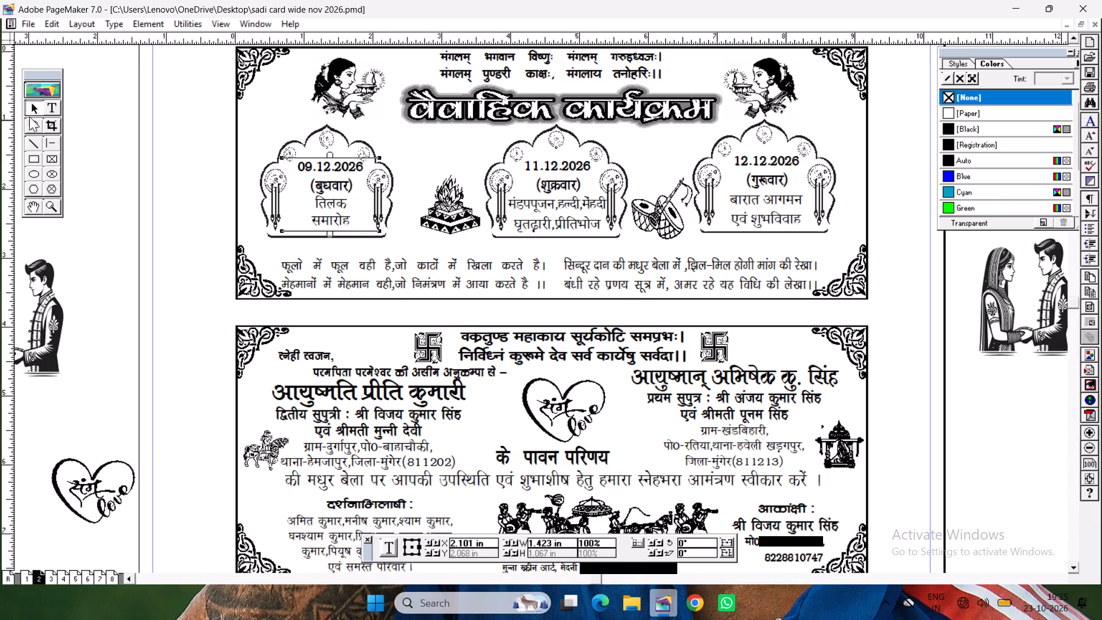
# Join तिलक समारोह on one line under 09.12.2026, add संध्या 4 बजे on the line below, and save the document.
pyautogui.click(55, 106)
pyautogui.click(310, 216)
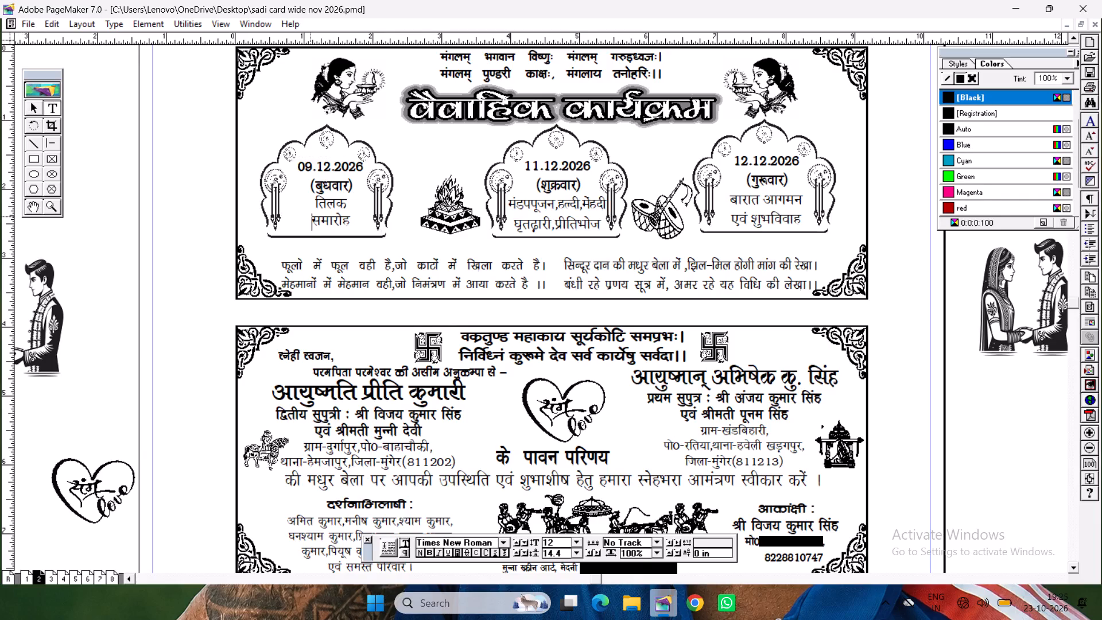
pyautogui.press('BackSpace')
pyautogui.click(371, 198)
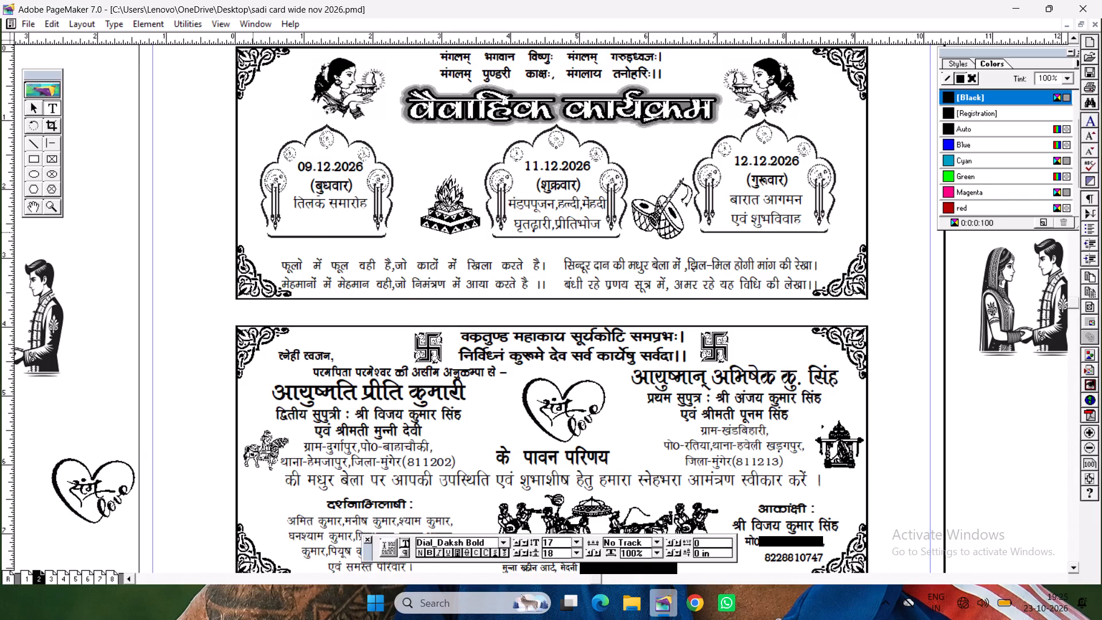
pyautogui.press('Return')
pyautogui.write('la.')
pyautogui.press('BackSpace')
pyautogui.write('/;k')
pyautogui.press('space')
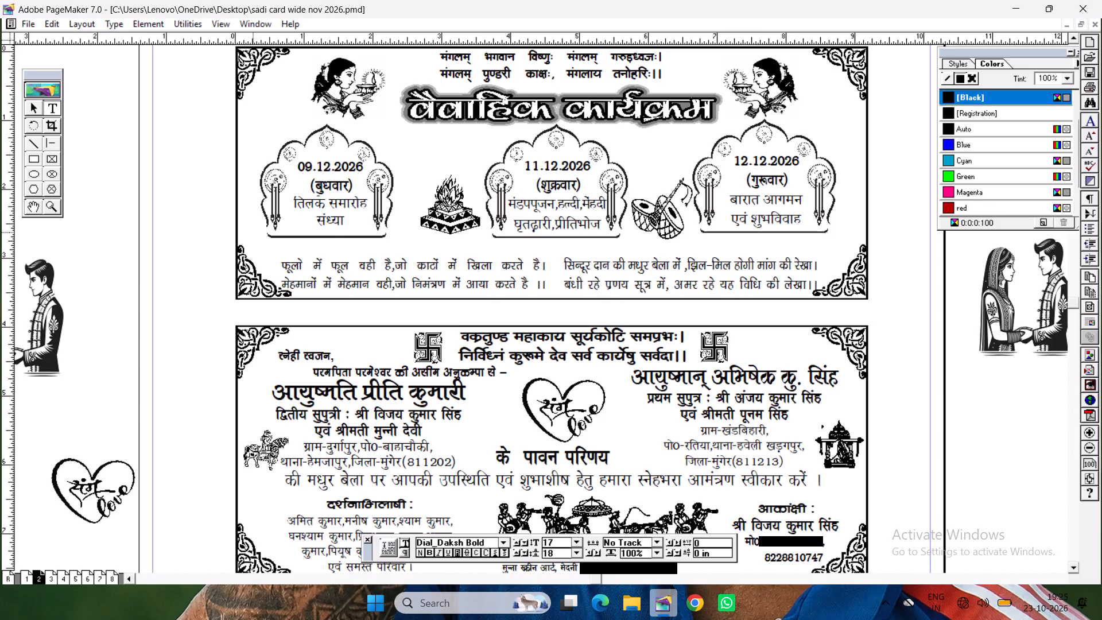
pyautogui.write('4 cts')
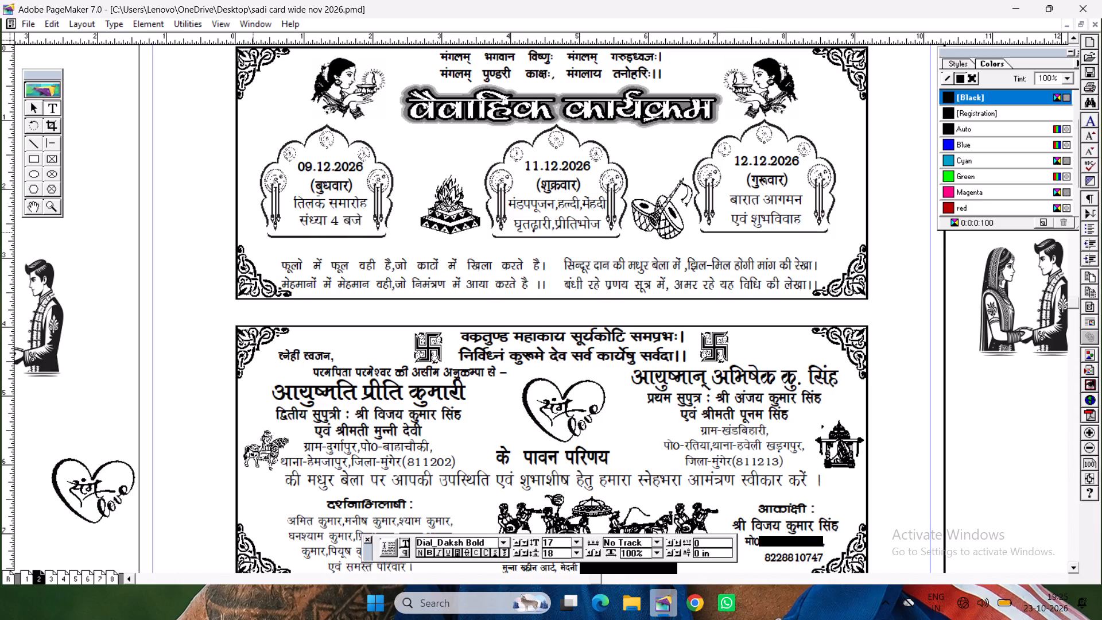
pyautogui.hotkey('ctrl', 's')
# Move the fire altar illustration down beside the 09.12.2026 arch and shrink it to about 0.72 in wide.
pyautogui.click(28, 102)
pyautogui.moveTo(444, 216); pyautogui.dragTo(413, 238)
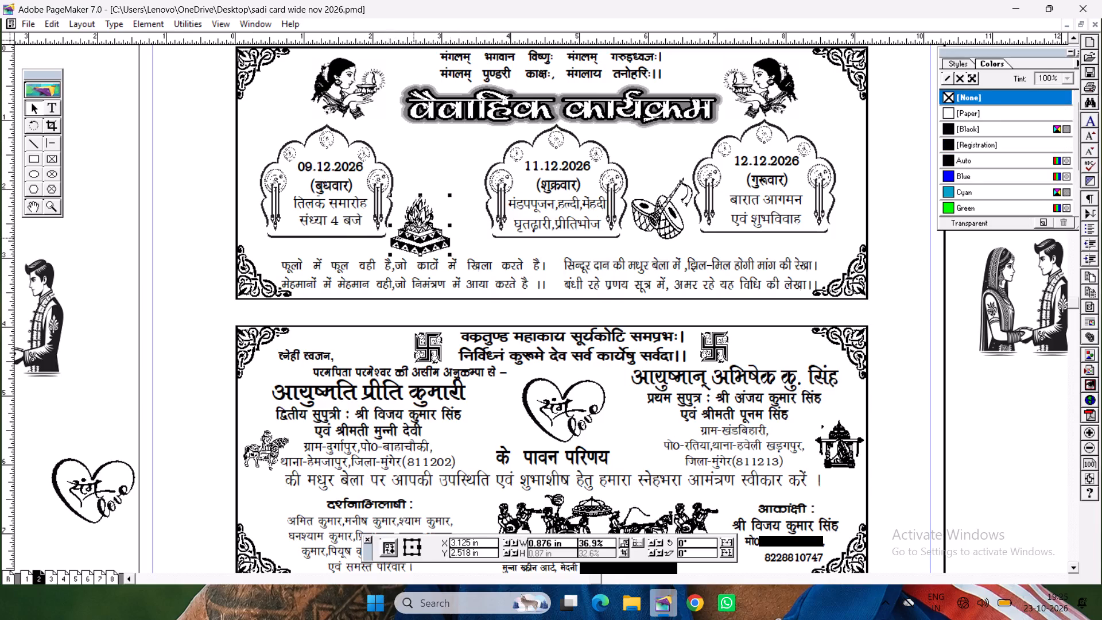
pyautogui.moveTo(449, 254); pyautogui.dragTo(439, 253)
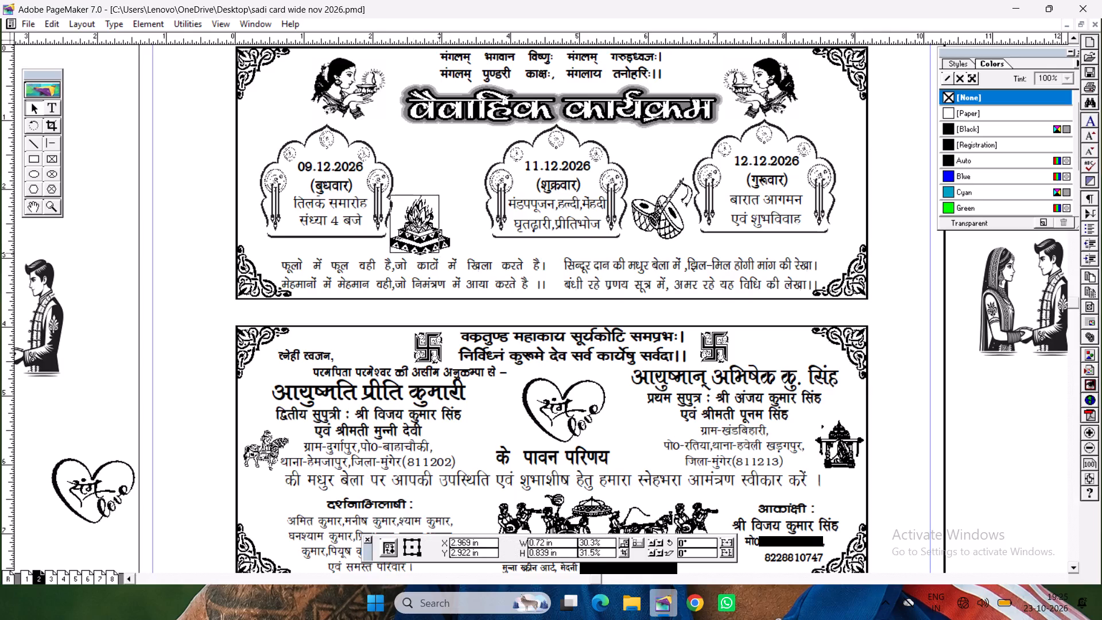
pyautogui.click(412, 231)
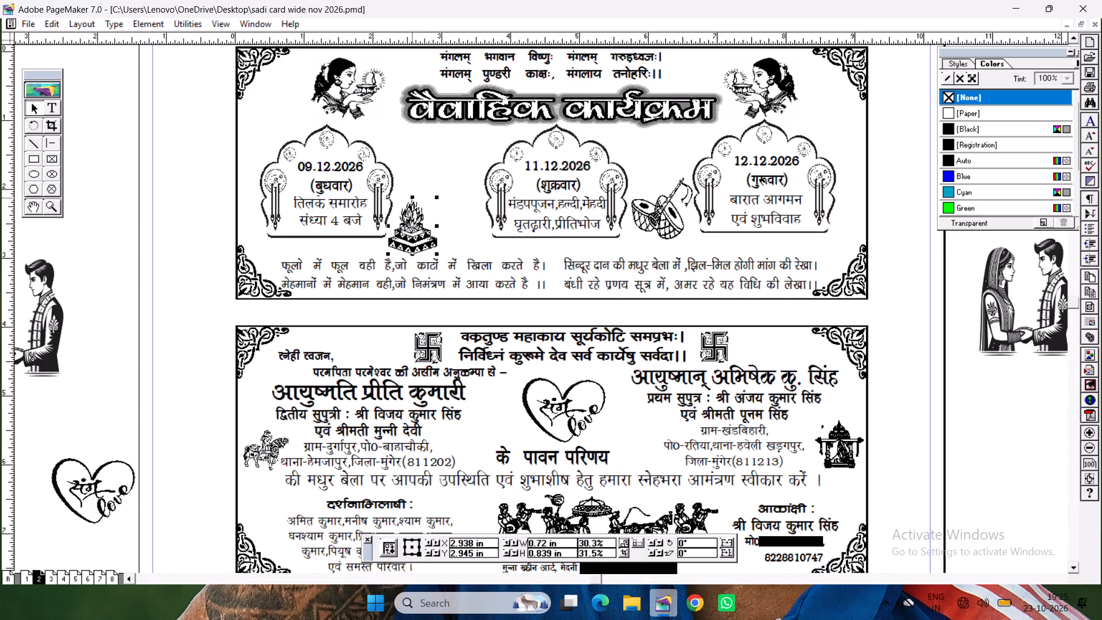
pyautogui.moveTo(412, 197); pyautogui.dragTo(412, 203)
pyautogui.click(209, 229)
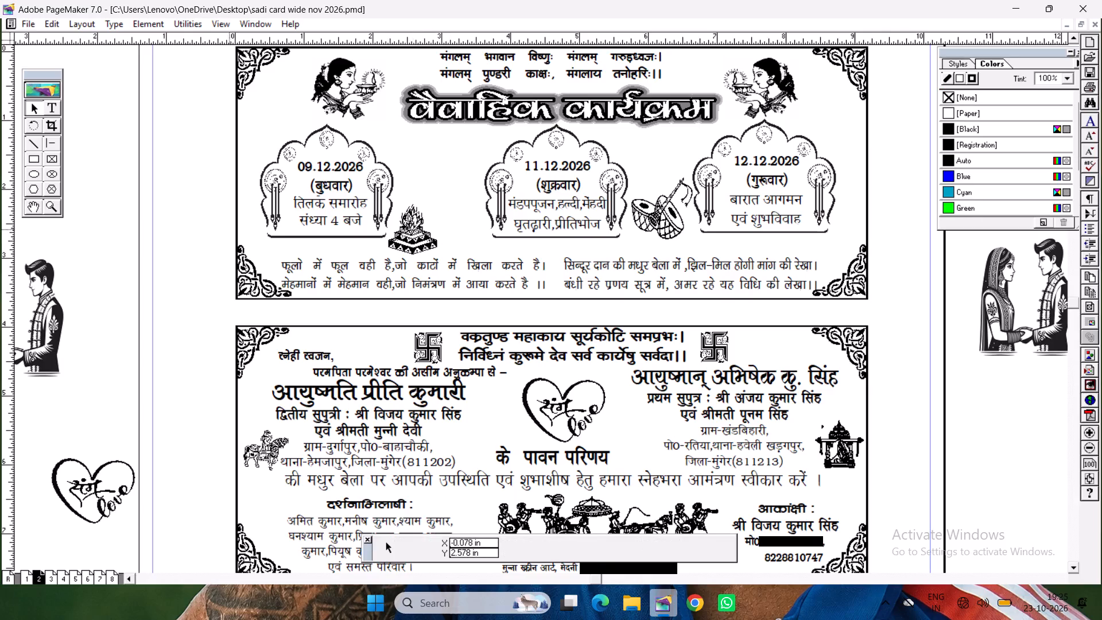
# Nudge the 09.12.2026 text block slightly left to centre it within the arch.
pyautogui.click(380, 192)
pyautogui.click(345, 200)
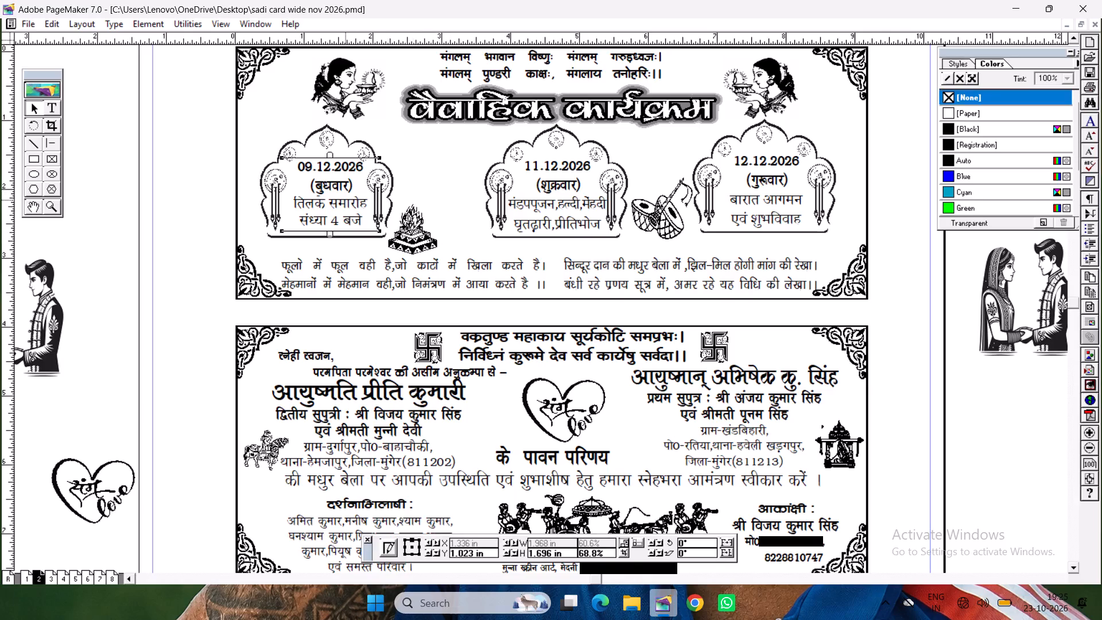
pyautogui.press('Left')
pyautogui.press('Left')
pyautogui.press('Left')
pyautogui.press('Left')
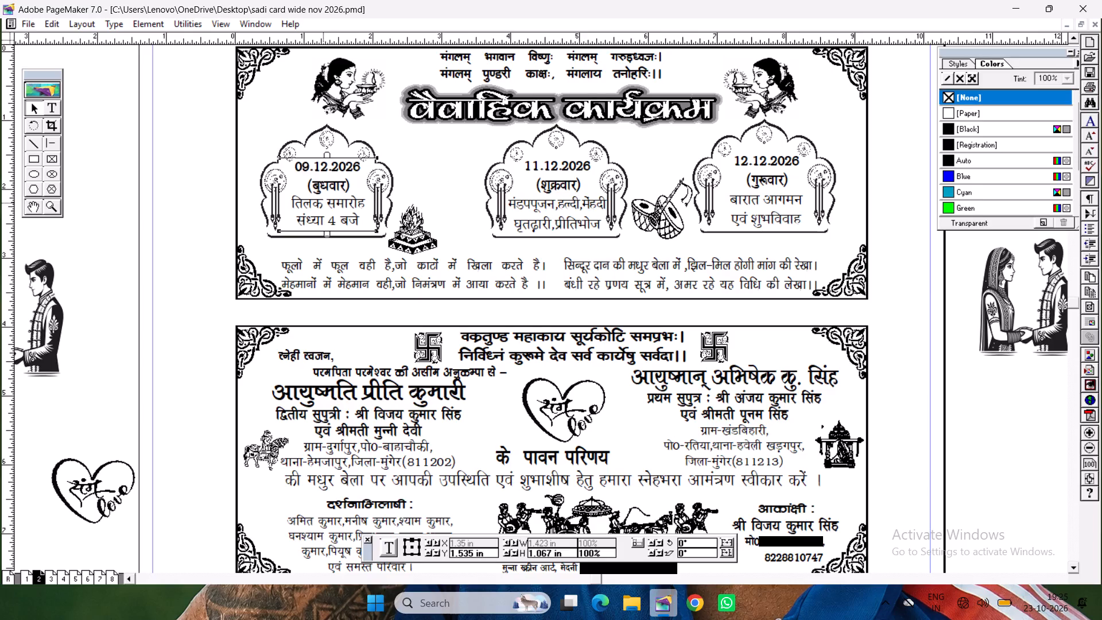
# Group the 09.12.2026 arch with its text, place a duplicate beside it past the fire altar, and fine-tune the altar's and copy's positions.
pyautogui.moveTo(208, 110); pyautogui.dragTo(344, 207)
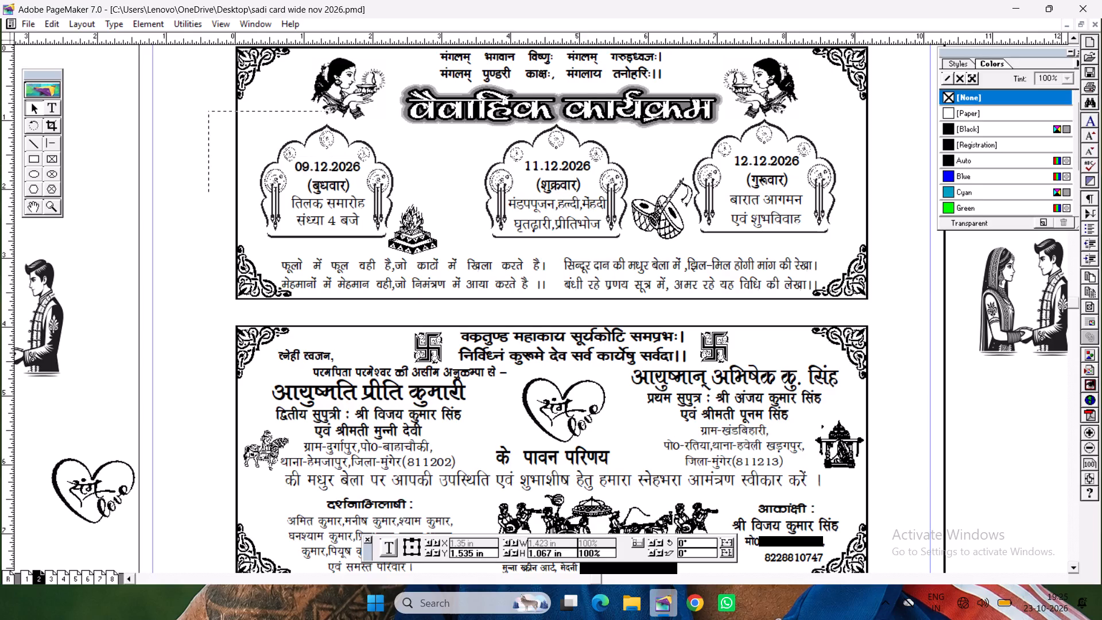
pyautogui.moveTo(344, 207); pyautogui.dragTo(416, 256)
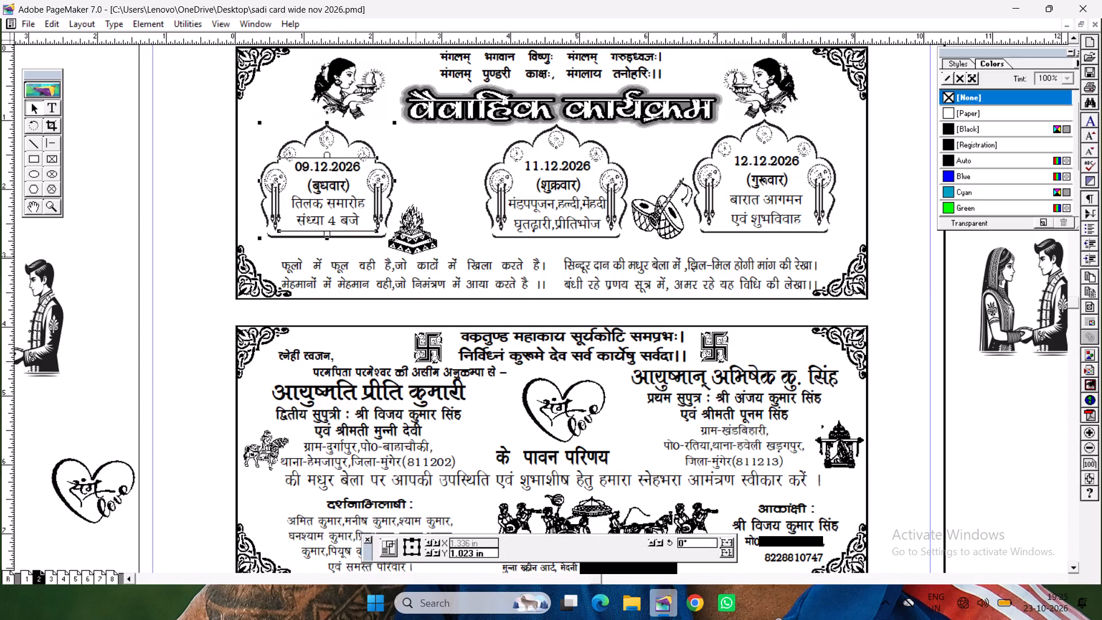
pyautogui.hotkey('ctrl', 'g')
pyautogui.hotkey('ctrl', 'c')
pyautogui.hotkey('ctrl', 'v')
pyautogui.moveTo(370, 216); pyautogui.dragTo(533, 212)
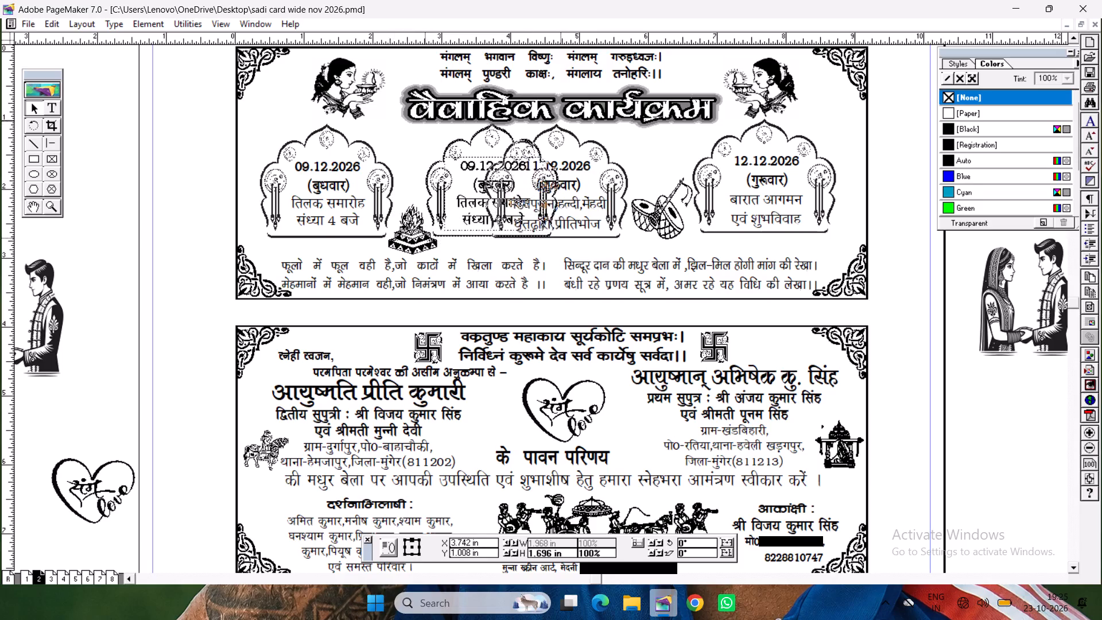
pyautogui.moveTo(533, 212); pyautogui.dragTo(534, 219)
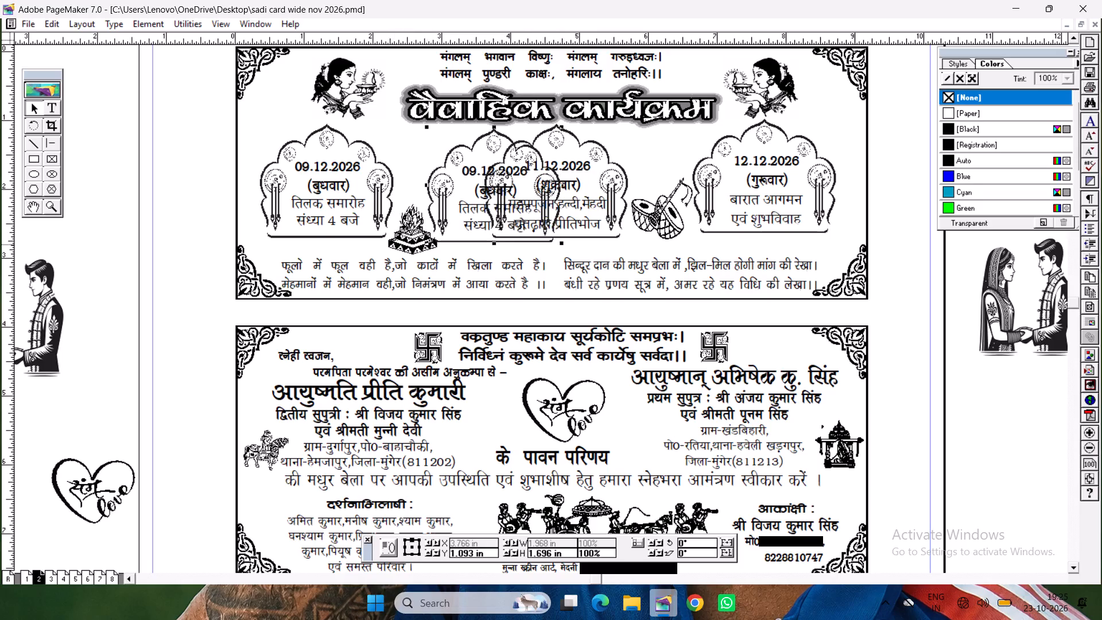
pyautogui.click(411, 243)
pyautogui.click(474, 216)
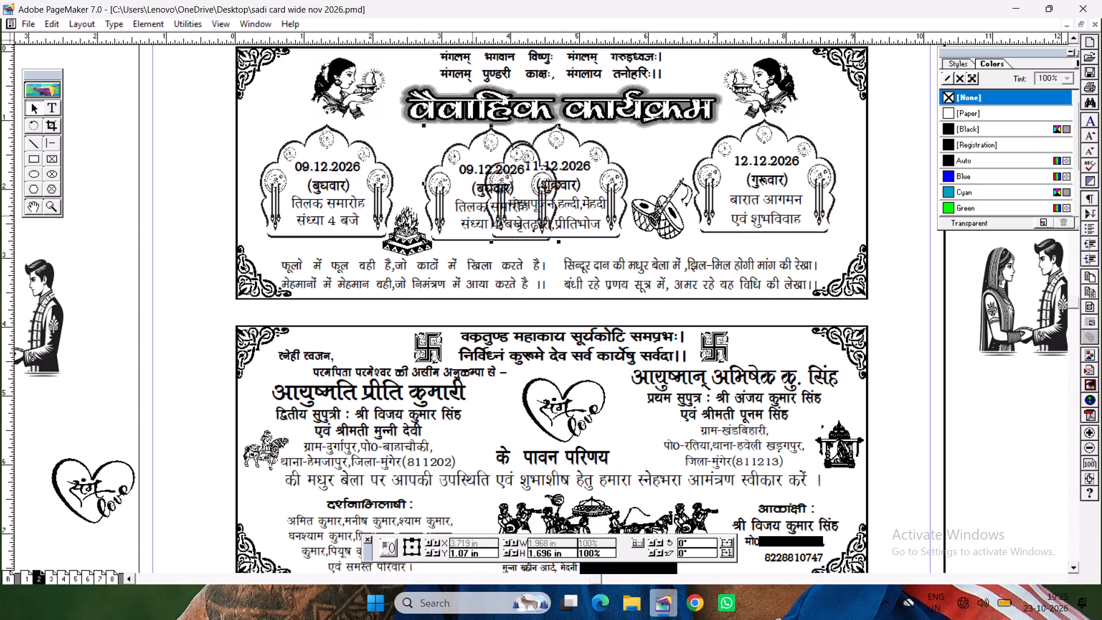
# Delete the old arch frame around 11.12.2026 and move that date's text block clear of the duplicated 09.12.2026 arch.
pyautogui.click(586, 210)
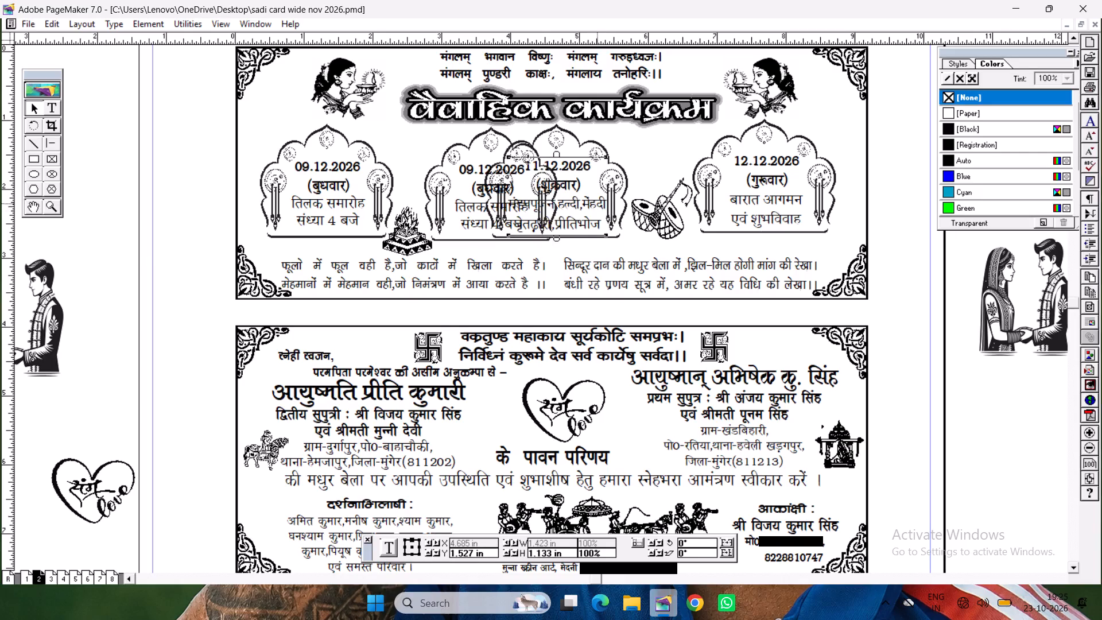
pyautogui.click(607, 189)
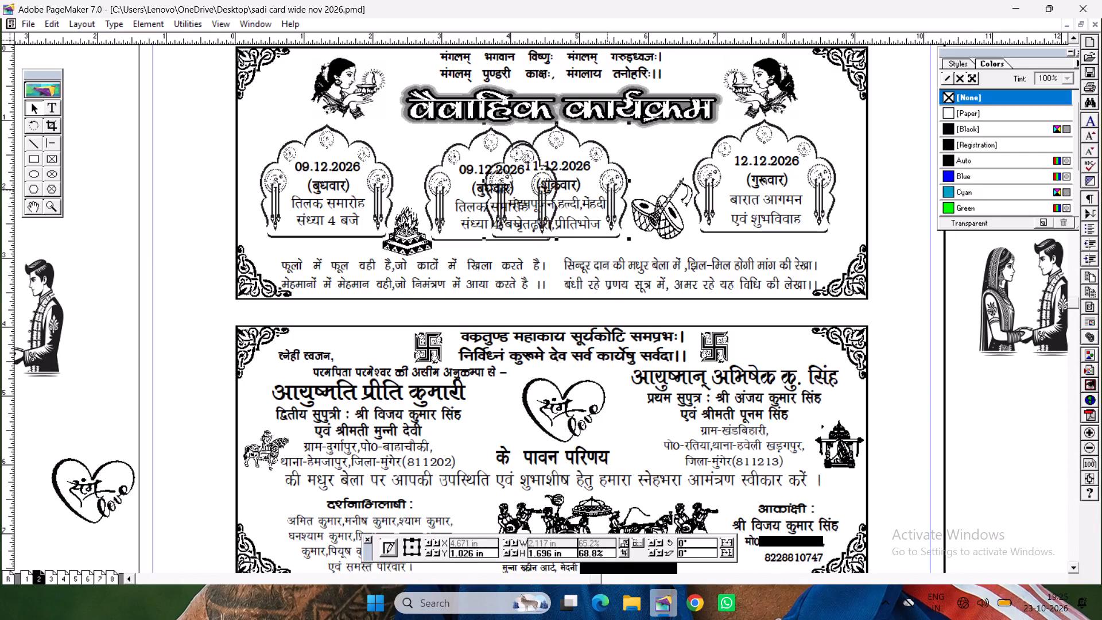
pyautogui.press('Delete')
pyautogui.moveTo(571, 199); pyautogui.dragTo(622, 195)
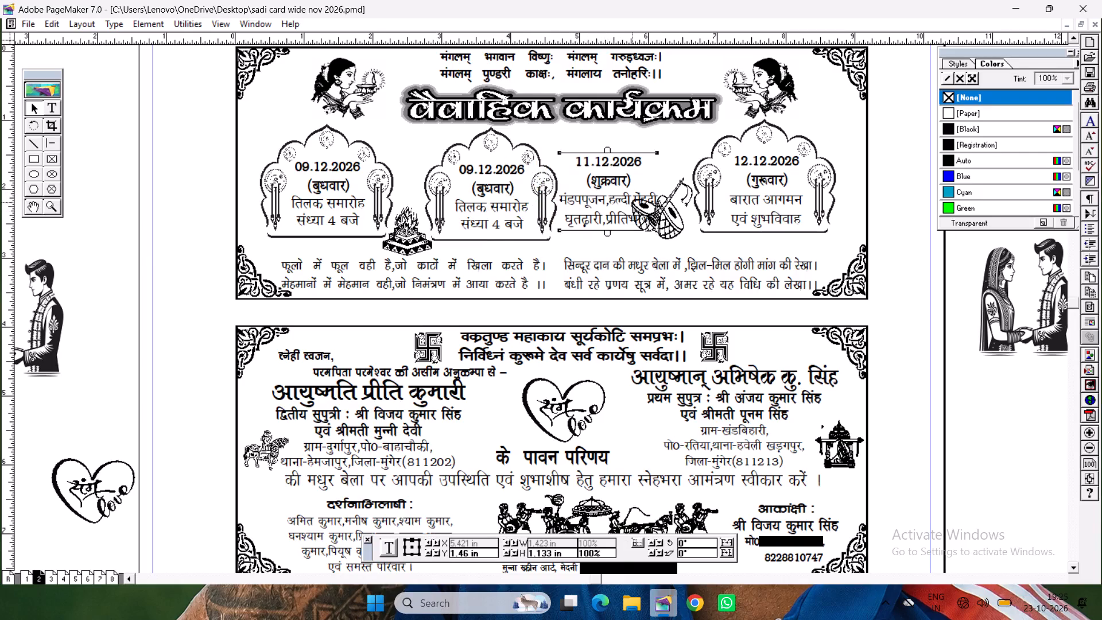
# Move the drum illustration off the card onto the pasteboard and delete the old arch frame around 12.12.2026.
pyautogui.moveTo(677, 228); pyautogui.dragTo(1005, 467)
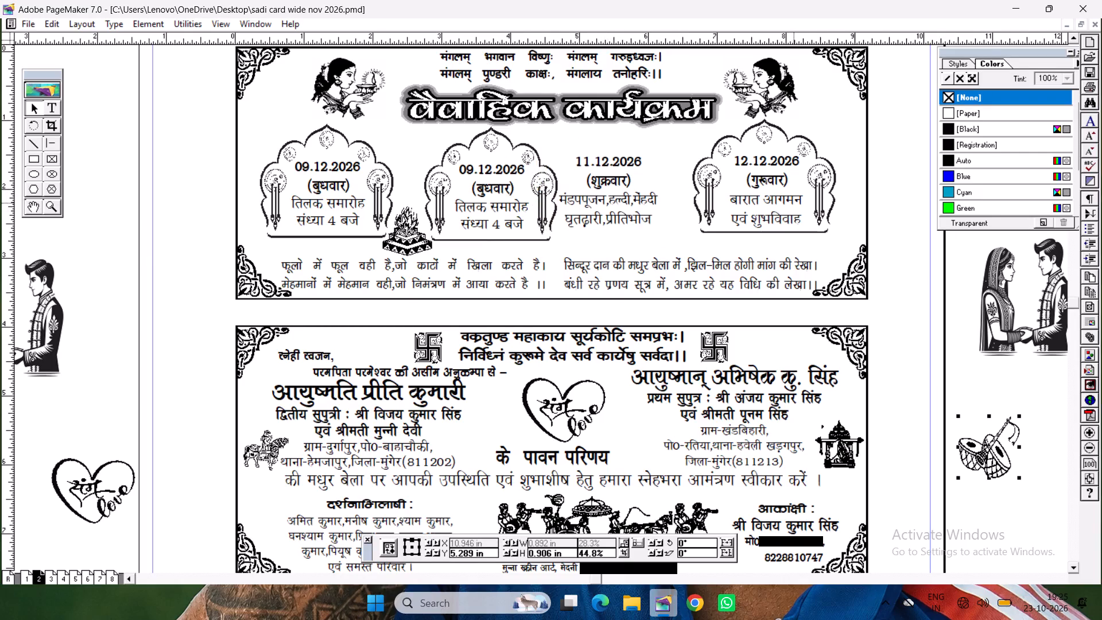
pyautogui.click(829, 177)
pyautogui.press('Delete')
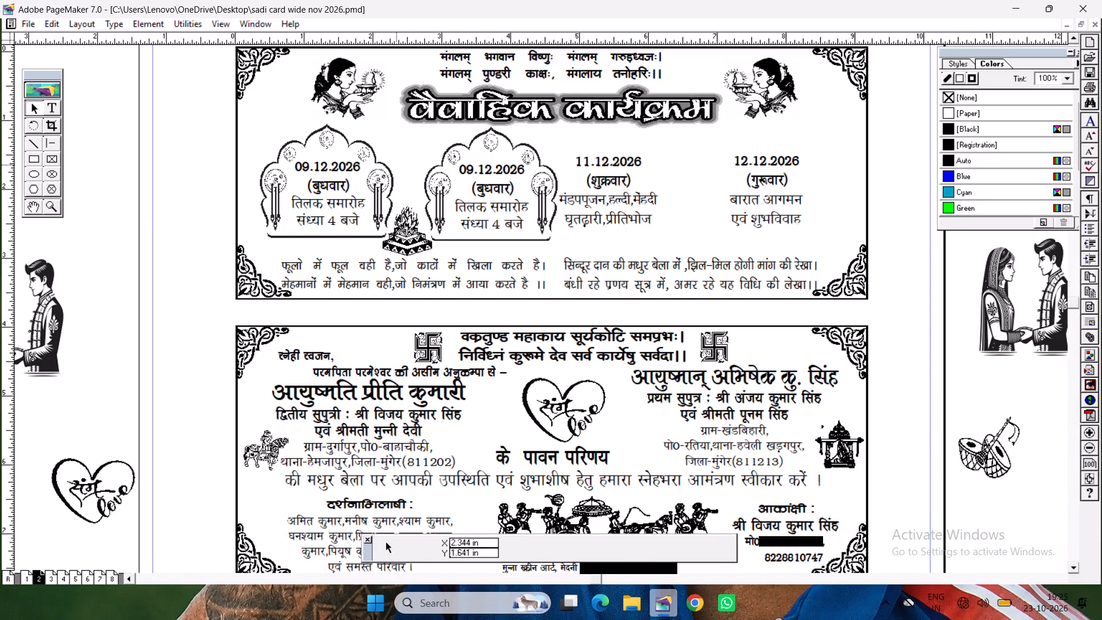
# Ungroup the original 09.12.2026 arch and text, and place a copy of only the arch frame around the 12.12.2026 text.
pyautogui.click(351, 146)
pyautogui.hotkey('ctrl', 'shift', 'g')
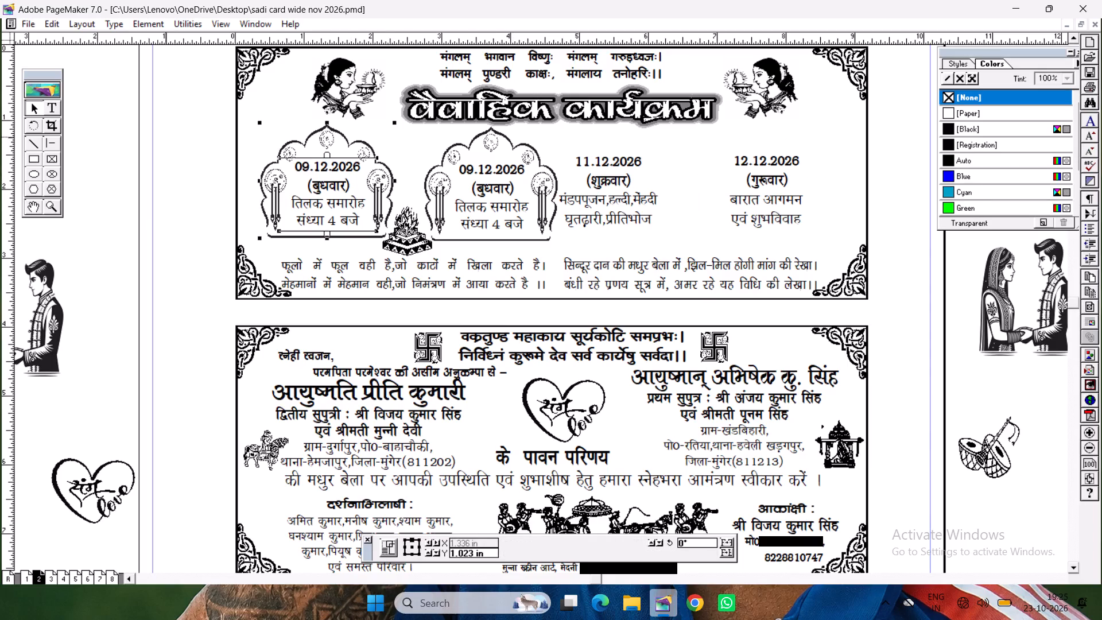
pyautogui.click(165, 135)
pyautogui.click(318, 135)
pyautogui.hotkey('ctrl', 'c')
pyautogui.hotkey('ctrl', 'v')
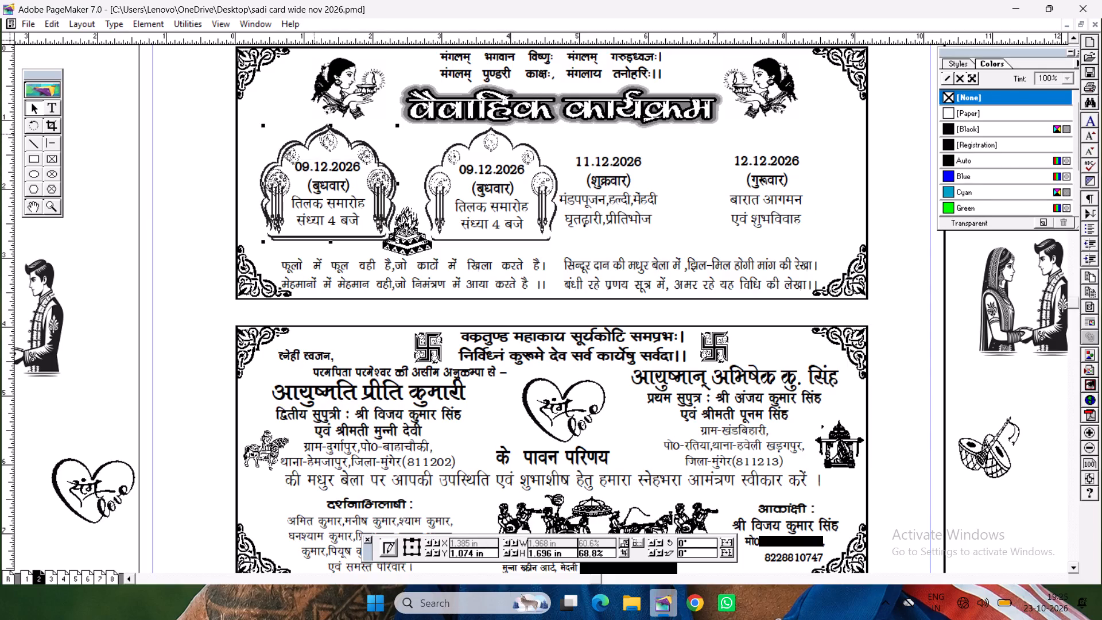
pyautogui.moveTo(319, 141); pyautogui.dragTo(755, 146)
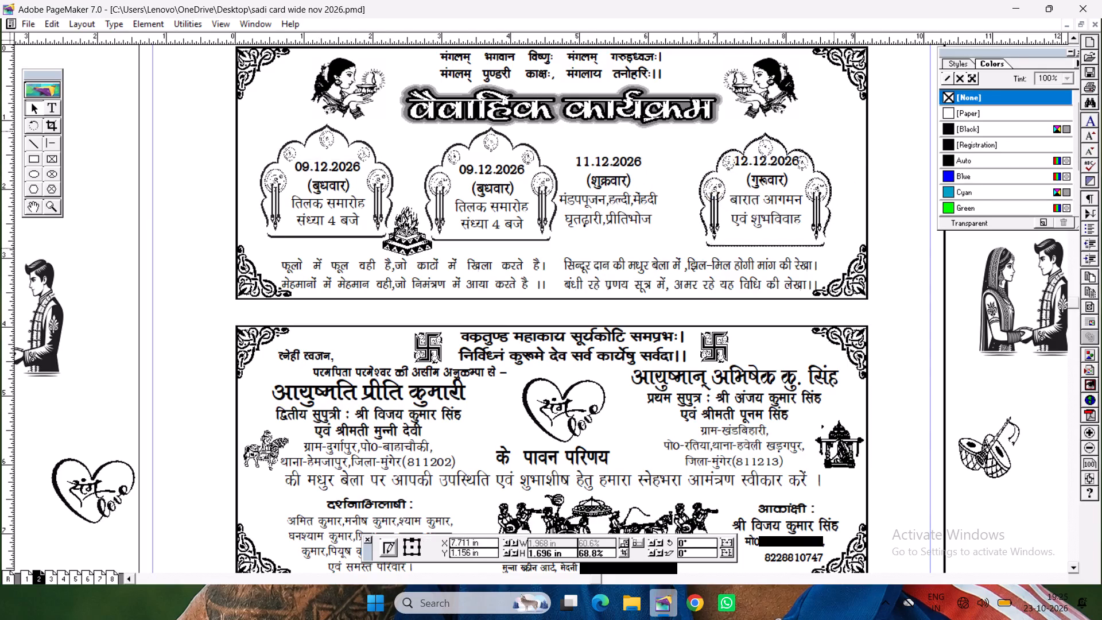
pyautogui.moveTo(755, 146); pyautogui.dragTo(767, 142)
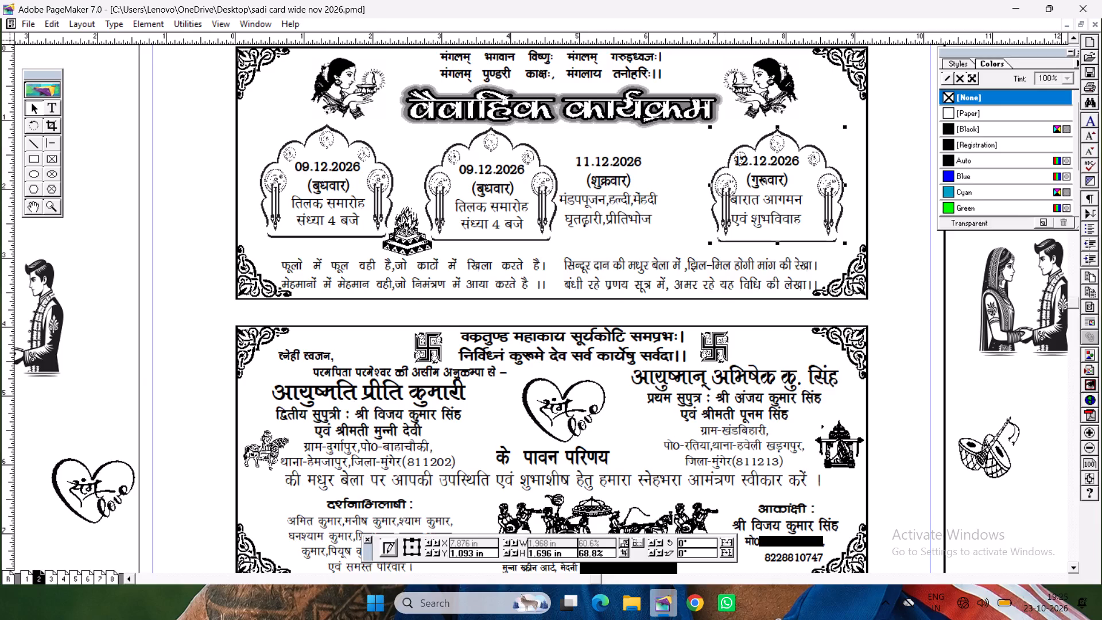
# Nudge the 12.12.2026 text block right and down until it is centred inside its new arch frame.
pyautogui.click(789, 225)
pyautogui.click(783, 219)
pyautogui.click(761, 196)
pyautogui.click(695, 224)
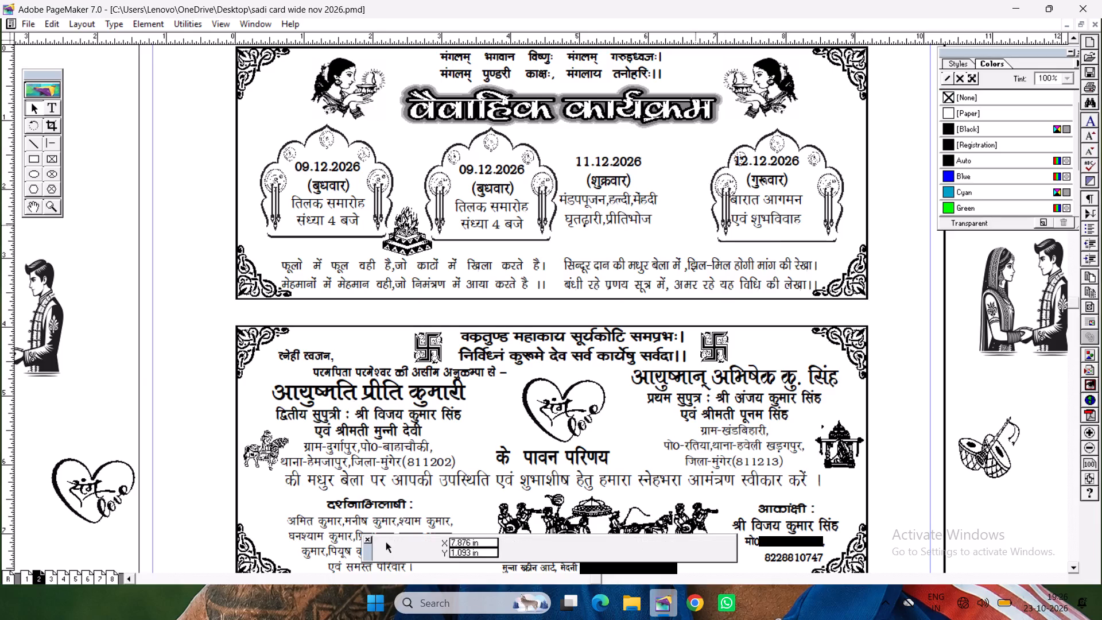
pyautogui.moveTo(893, 141); pyautogui.dragTo(665, 239)
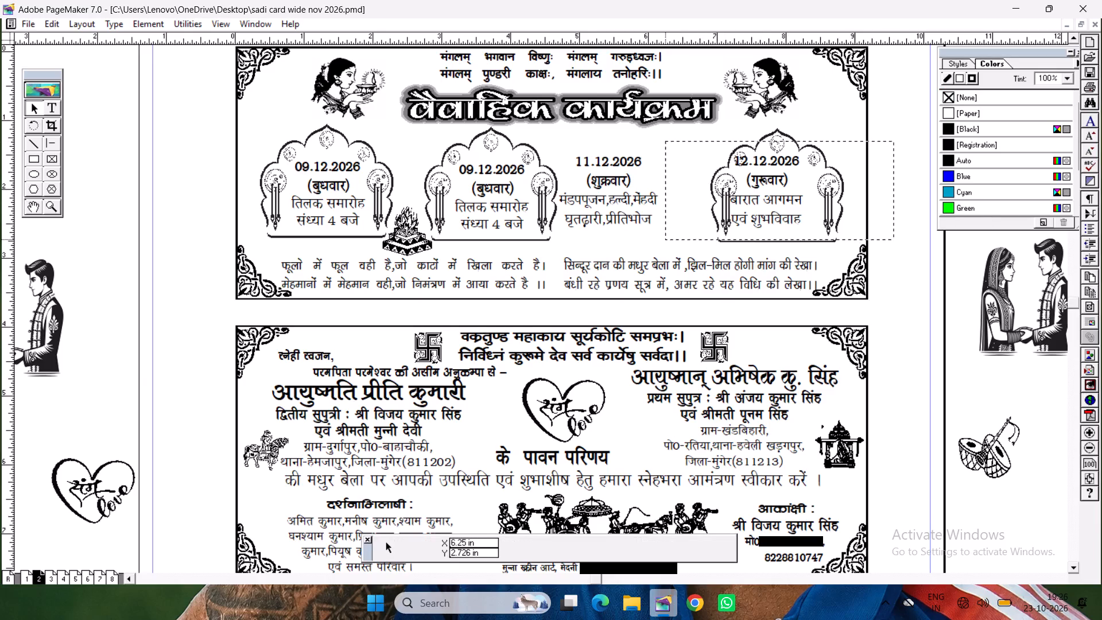
pyautogui.moveTo(665, 239); pyautogui.dragTo(665, 241)
pyautogui.press('Right')
pyautogui.press('Right')
pyautogui.press('Right')
pyautogui.press('Right')
pyautogui.press('Right')
pyautogui.press('Right')
pyautogui.press('Right')
pyautogui.press('Right')
pyautogui.press('Right')
pyautogui.press('Right')
pyautogui.press('Right')
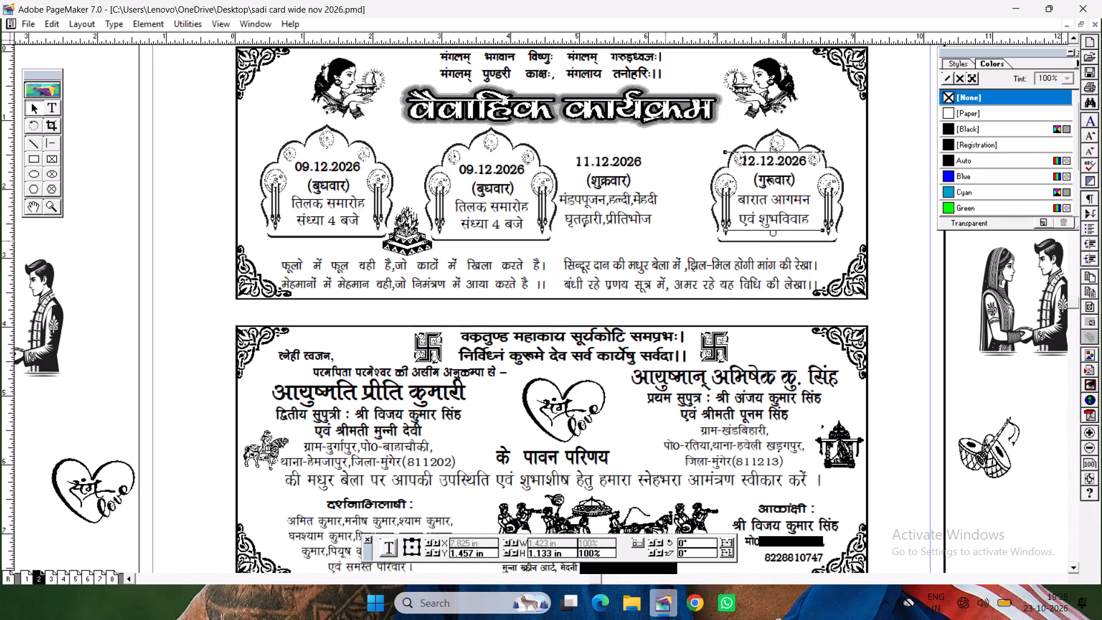
pyautogui.press('Down')
pyautogui.press('Down')
pyautogui.press('Down')
pyautogui.press('Down')
pyautogui.press('Down')
pyautogui.press('Down')
pyautogui.press('Down')
pyautogui.press('Down')
pyautogui.press('Down')
pyautogui.press('Down')
pyautogui.press('Right')
pyautogui.press('Right')
pyautogui.press('Right')
pyautogui.press('Right')
pyautogui.press('Right')
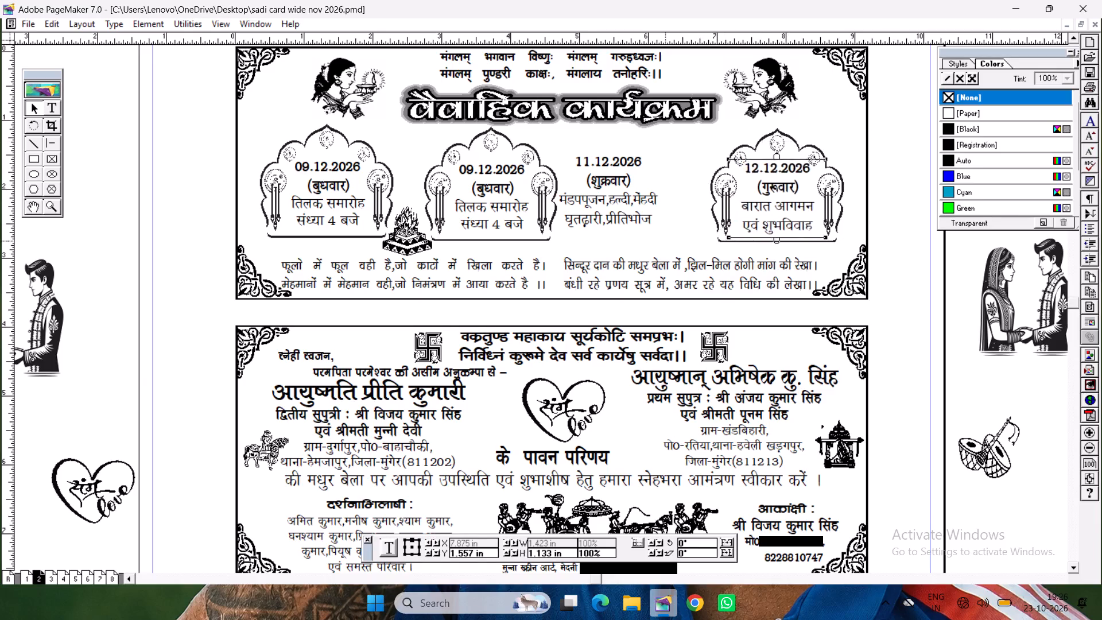
pyautogui.press('Down')
pyautogui.press('Down')
pyautogui.press('Down')
pyautogui.press('Down')
pyautogui.press('Down')
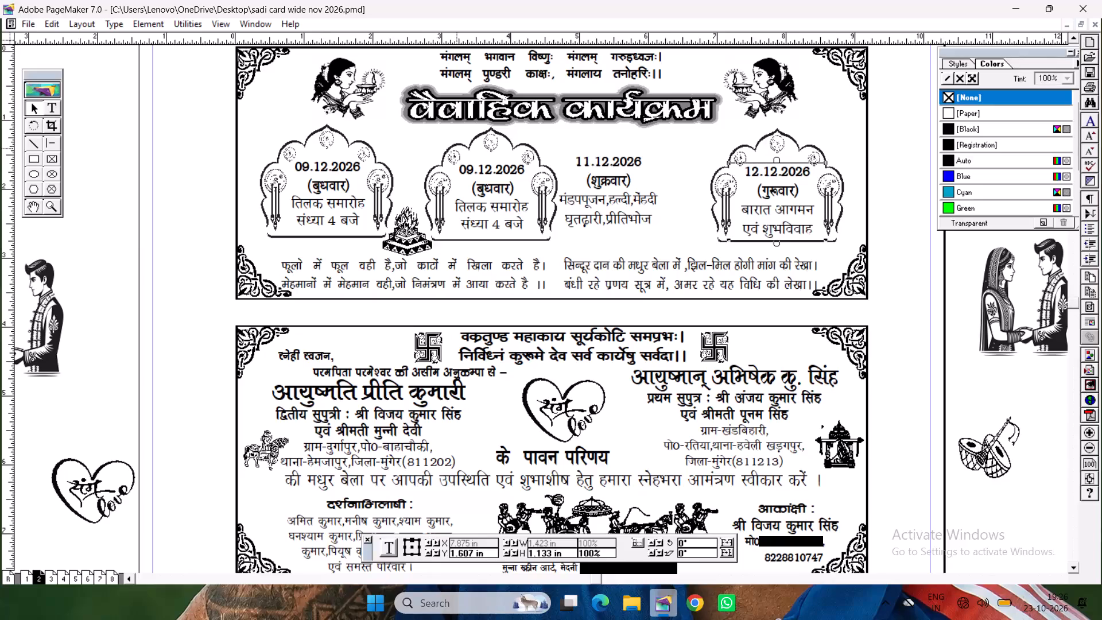
# Change the weekday under 12.12.2026 from गुरूवार to शनिवार.
pyautogui.click(54, 107)
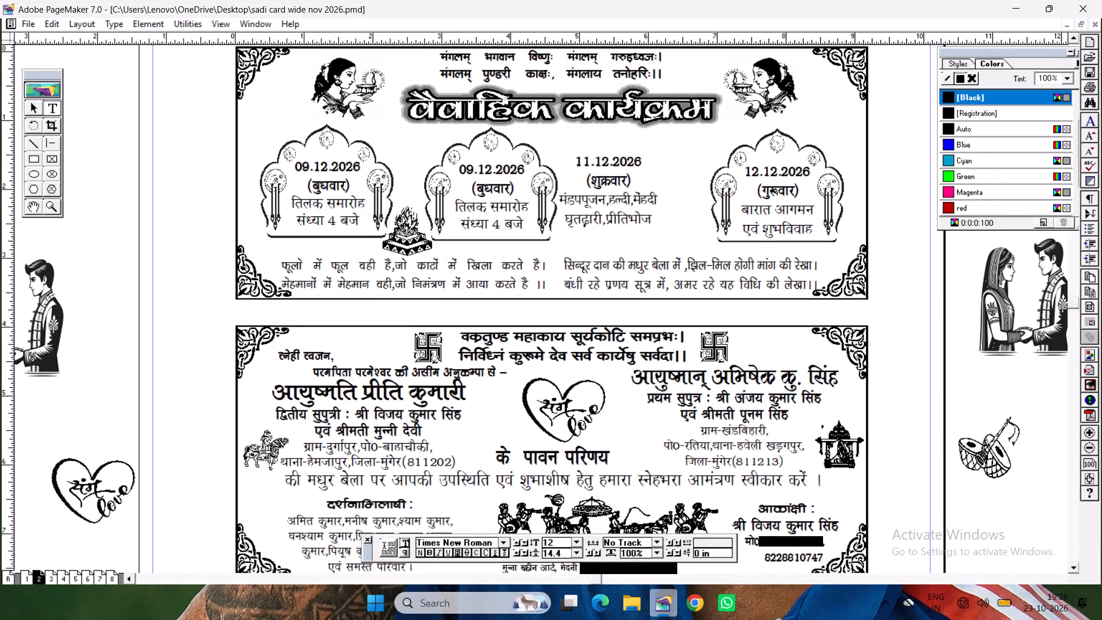
pyautogui.moveTo(779, 192); pyautogui.dragTo(763, 192)
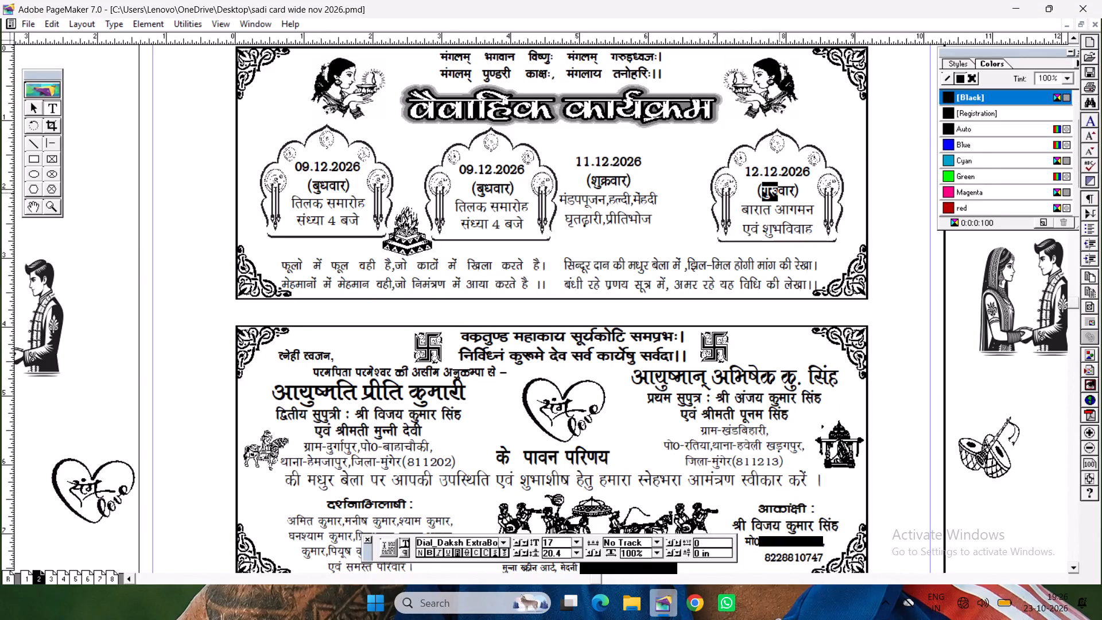
pyautogui.write("'kfu")
# In the second 09.12.2026 arch, replace तिलक समारोह with प्रीतिभोज copied from the 11.12.2026 text, and set the hour to 7.
pyautogui.click(48, 113)
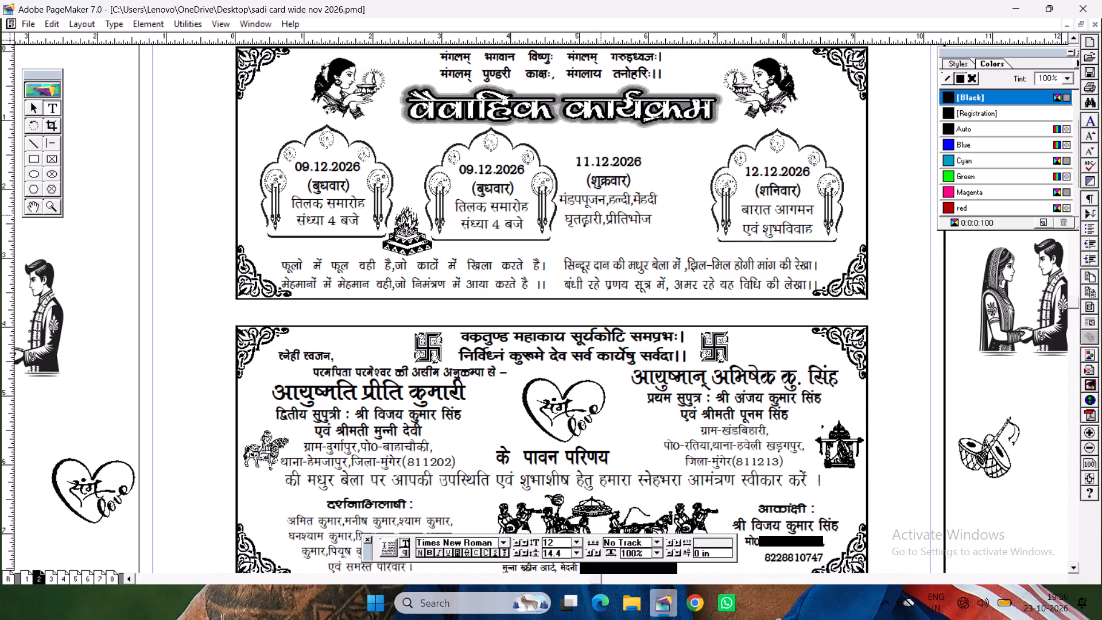
pyautogui.moveTo(604, 219); pyautogui.dragTo(666, 220)
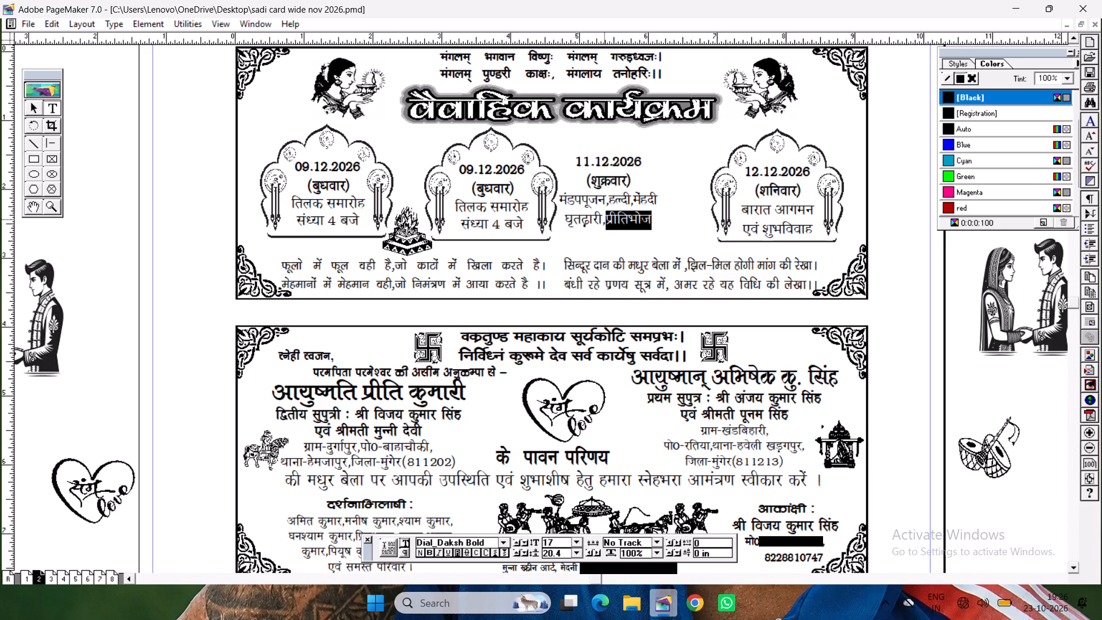
pyautogui.hotkey('ctrl', 'c')
pyautogui.moveTo(452, 210); pyautogui.dragTo(539, 204)
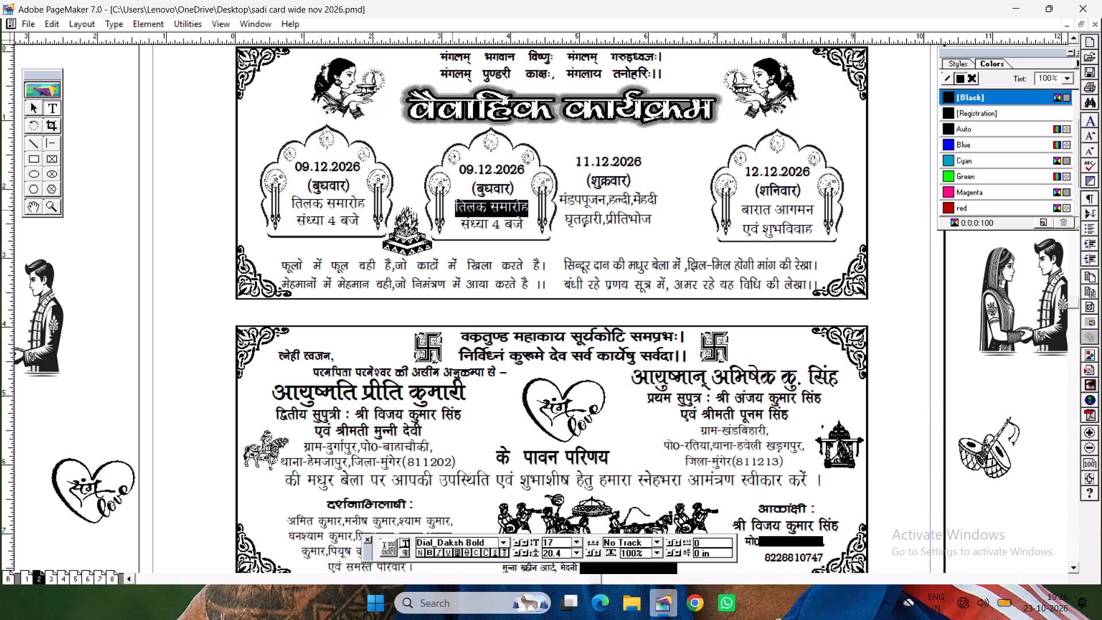
pyautogui.moveTo(539, 204); pyautogui.dragTo(542, 204)
pyautogui.hotkey('ctrl', 'v')
pyautogui.moveTo(491, 225); pyautogui.dragTo(497, 226)
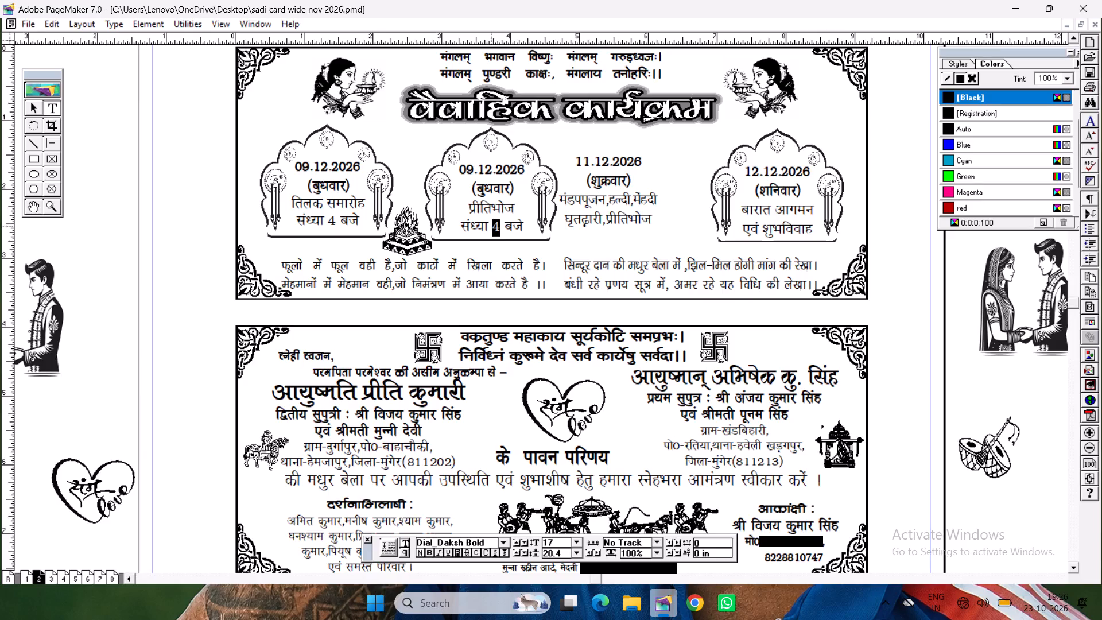
pyautogui.moveTo(497, 226); pyautogui.dragTo(498, 226)
pyautogui.press('7')
# Remove प्रीतिभोज from the 11.12.2026 text and rebreak its events into two lines, मंडपपूजन,हल्दी, and मेंहदी,घृतढ़ारी.
pyautogui.click(35, 109)
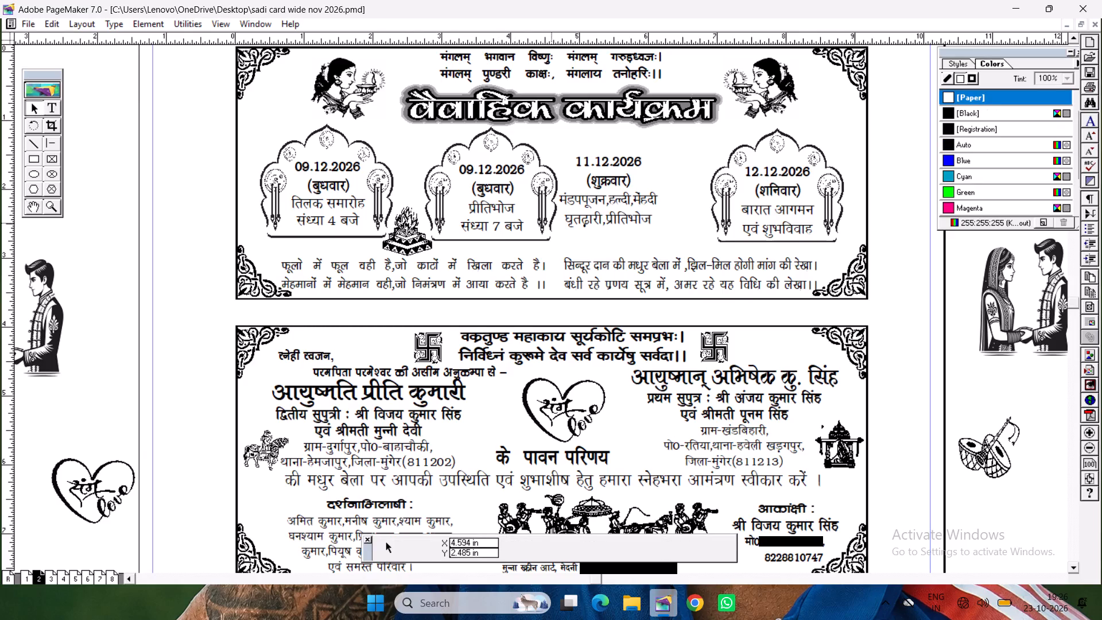
pyautogui.click(53, 113)
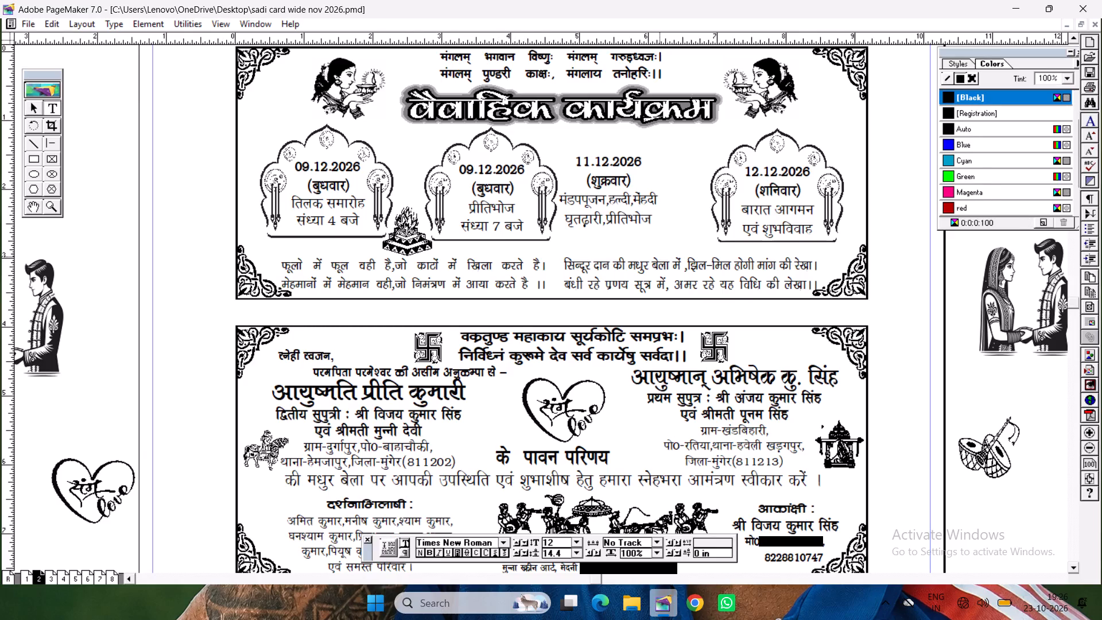
pyautogui.moveTo(609, 219); pyautogui.dragTo(747, 229)
pyautogui.press('BackSpace')
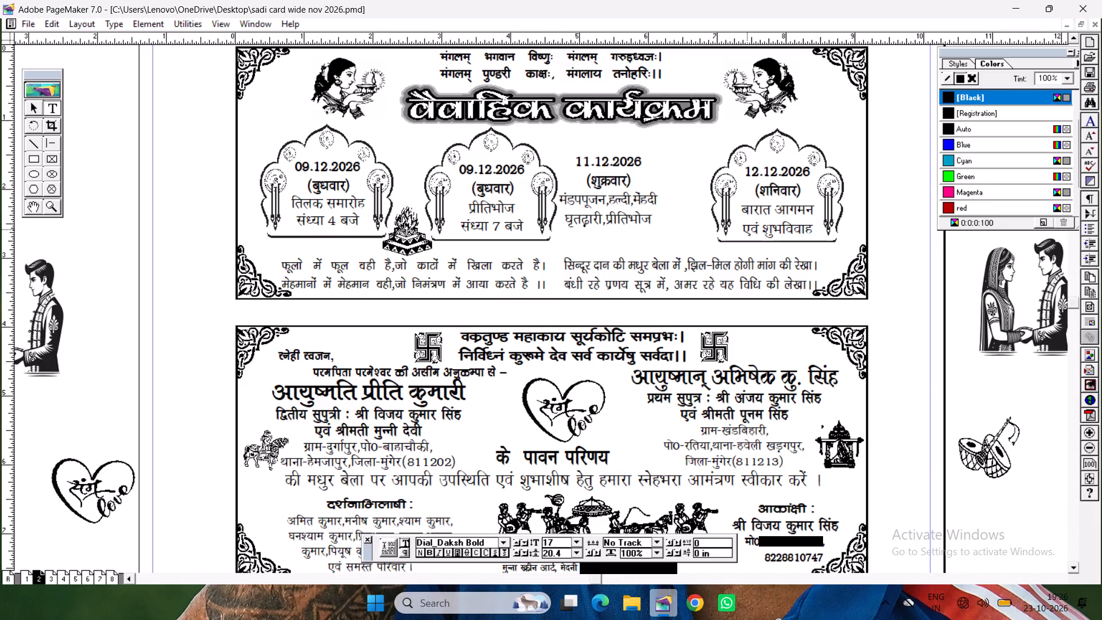
pyautogui.press('BackSpace')
pyautogui.press('Up')
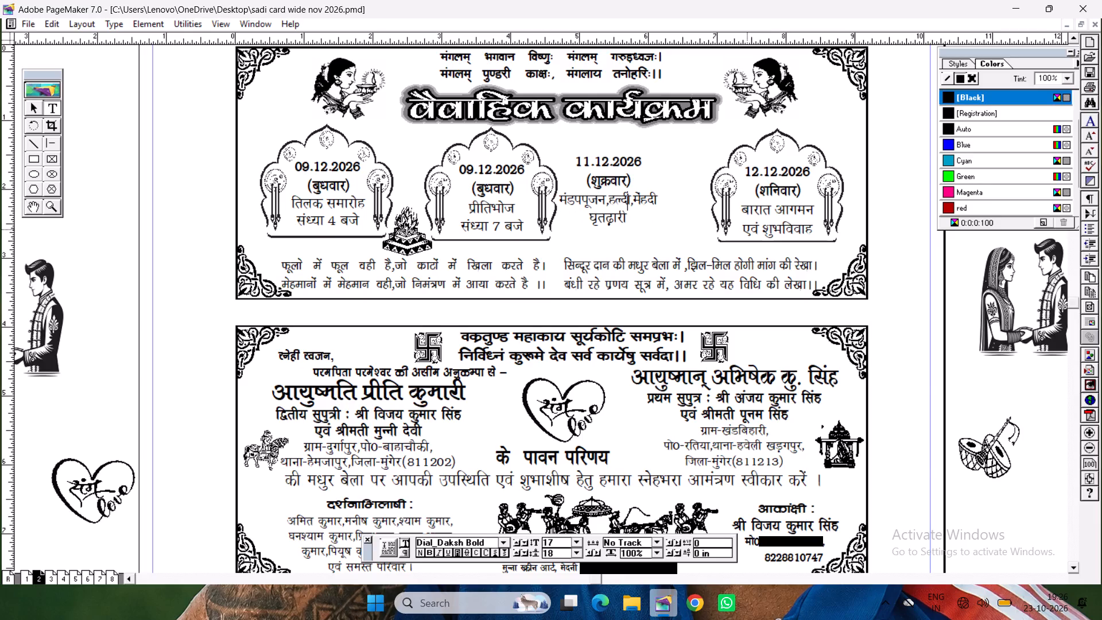
pyautogui.press('Right')
pyautogui.press('Right')
pyautogui.press('Return')
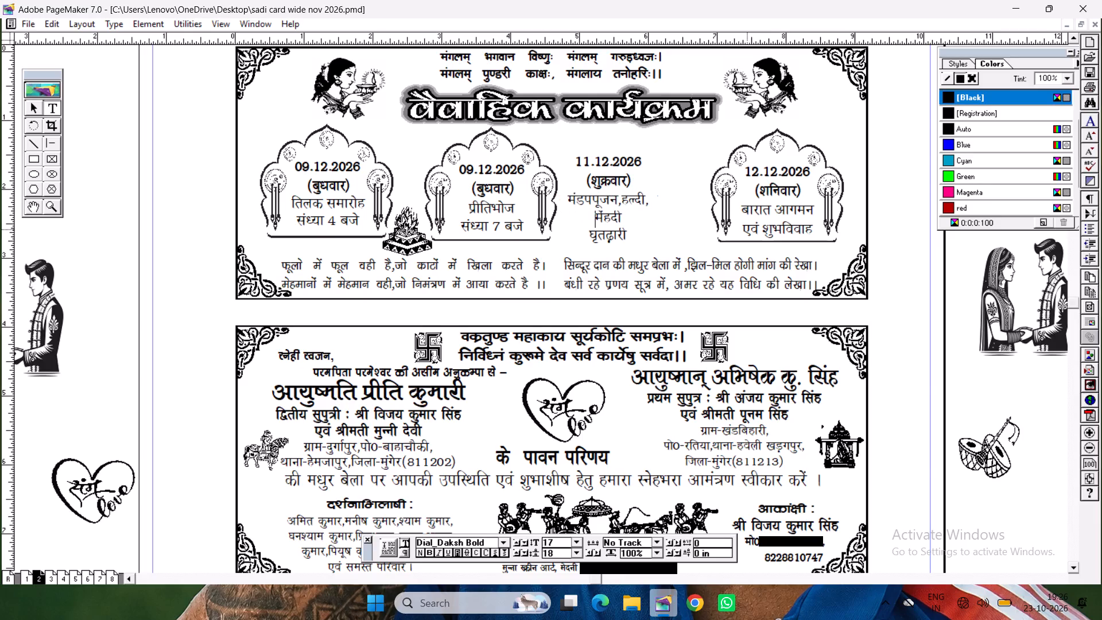
pyautogui.press('Down')
pyautogui.press('Left')
pyautogui.press('BackSpace')
pyautogui.press(']')
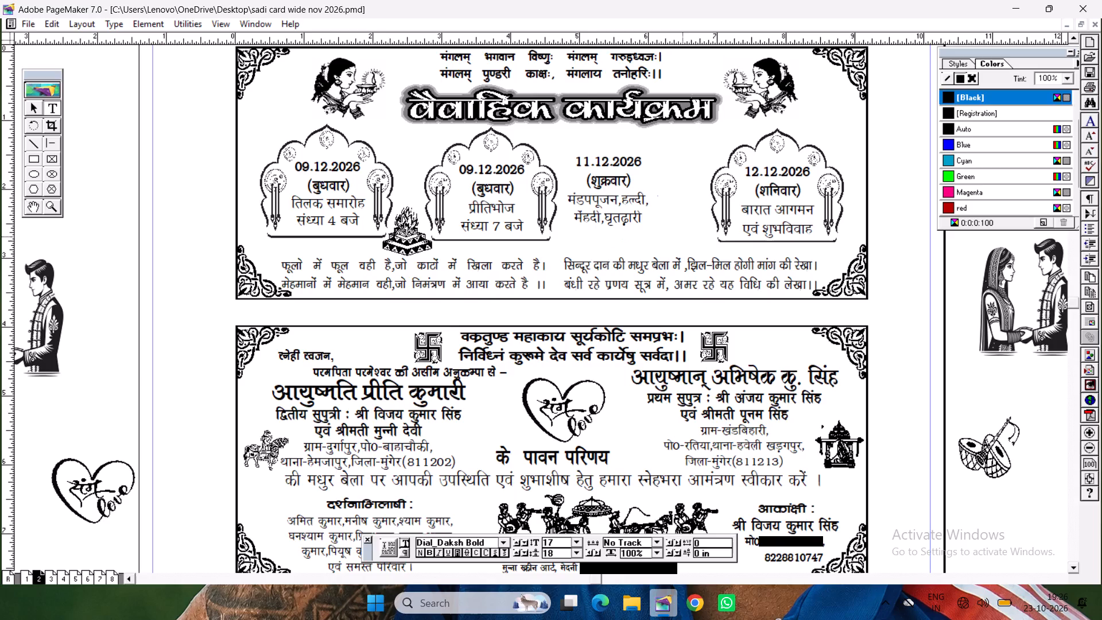
# Swap the प्रीतिभोज arch and the 11.12.2026 text block, putting the text second and the arch beside 12.12.2026.
pyautogui.hotkey('ctrl', '2')
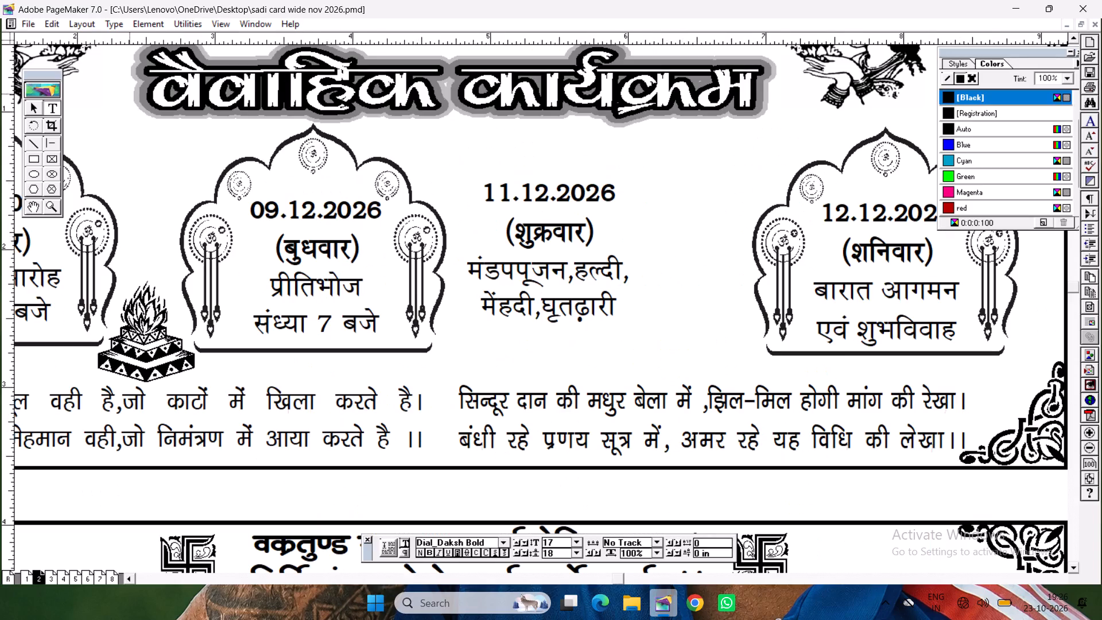
pyautogui.click(36, 107)
pyautogui.moveTo(341, 297); pyautogui.dragTo(666, 356)
pyautogui.moveTo(498, 218); pyautogui.dragTo(249, 226)
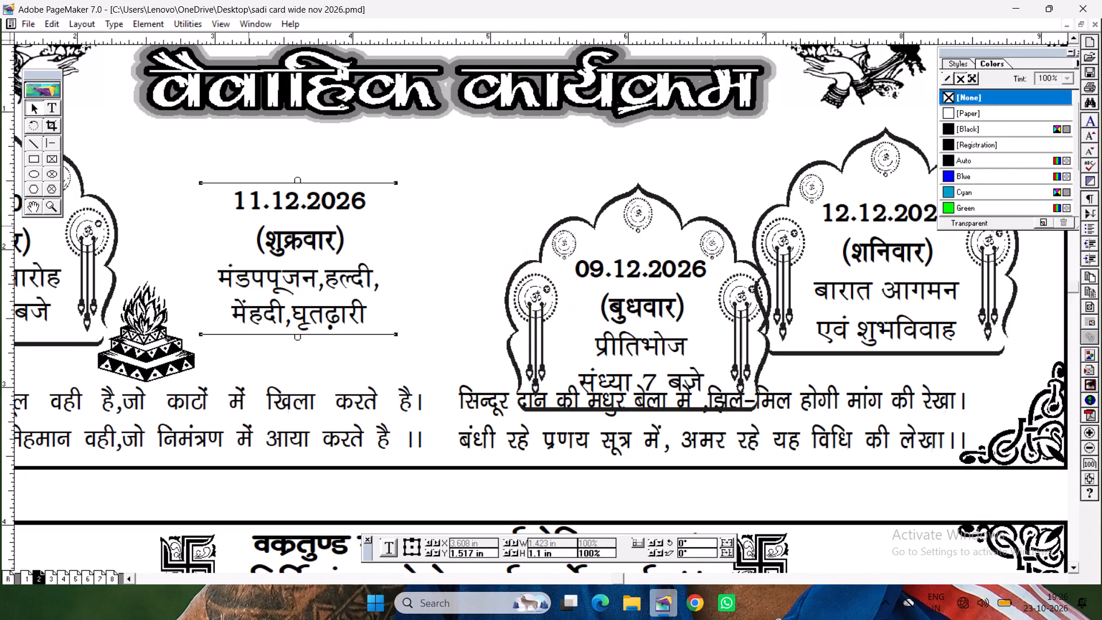
# Copy the 12.12.2026 arch frame and place the copy around the 11.12.2026 text block.
pyautogui.hotkey('ctrl', '5')
pyautogui.hotkey('ctrl', '1')
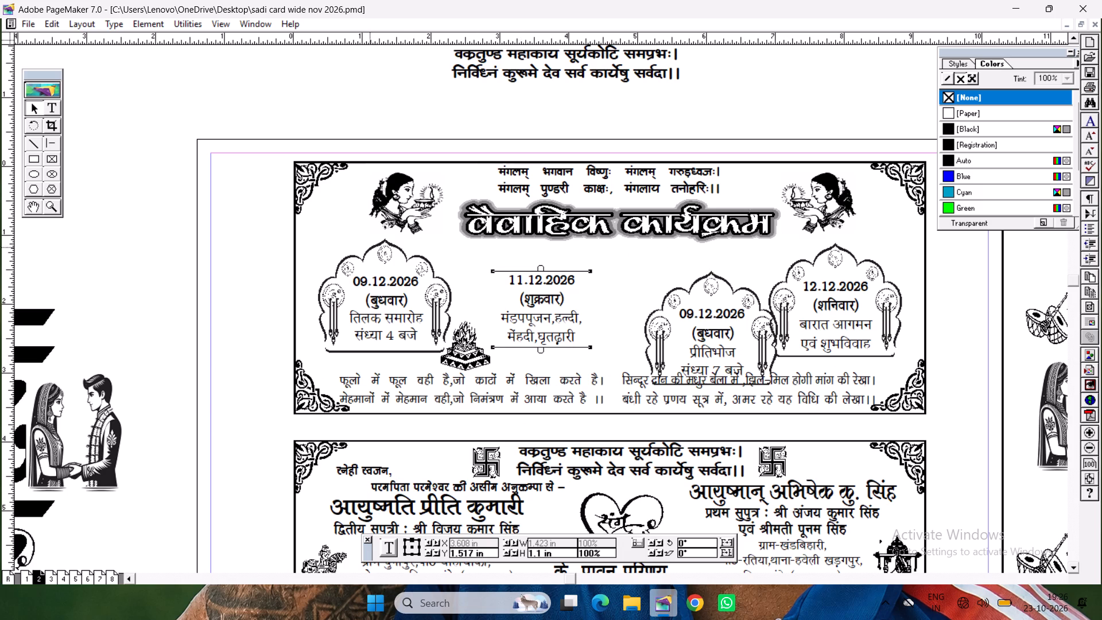
pyautogui.click(780, 300)
pyautogui.hotkey('ctrl', 'c')
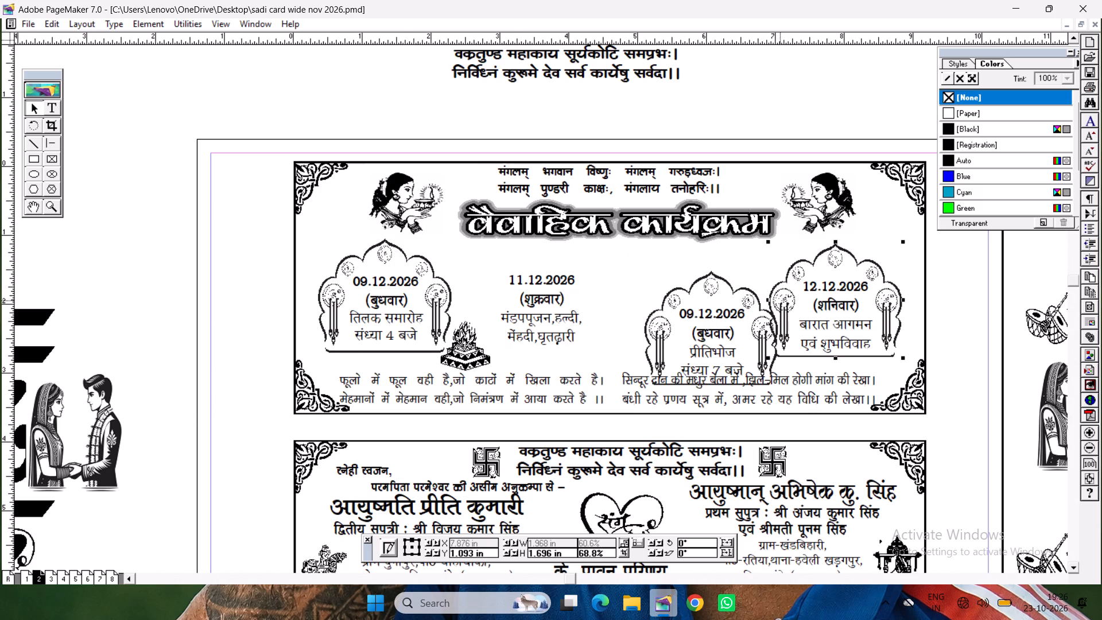
pyautogui.hotkey('ctrl', 'v')
pyautogui.moveTo(793, 303); pyautogui.dragTo(492, 301)
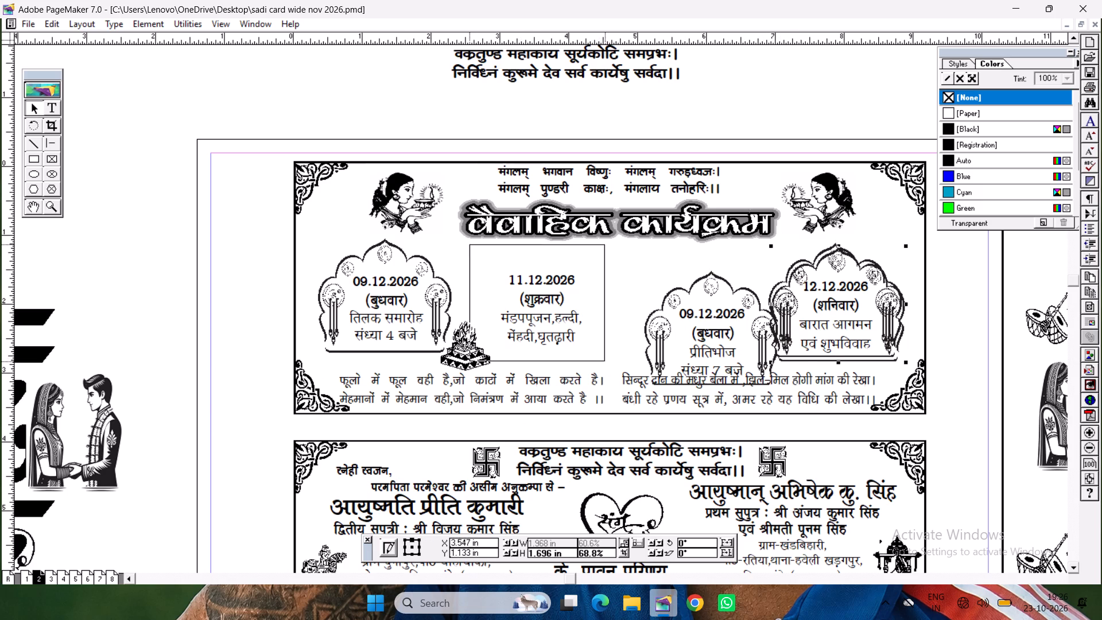
pyautogui.moveTo(492, 301); pyautogui.dragTo(502, 304)
pyautogui.moveTo(591, 353); pyautogui.dragTo(592, 351)
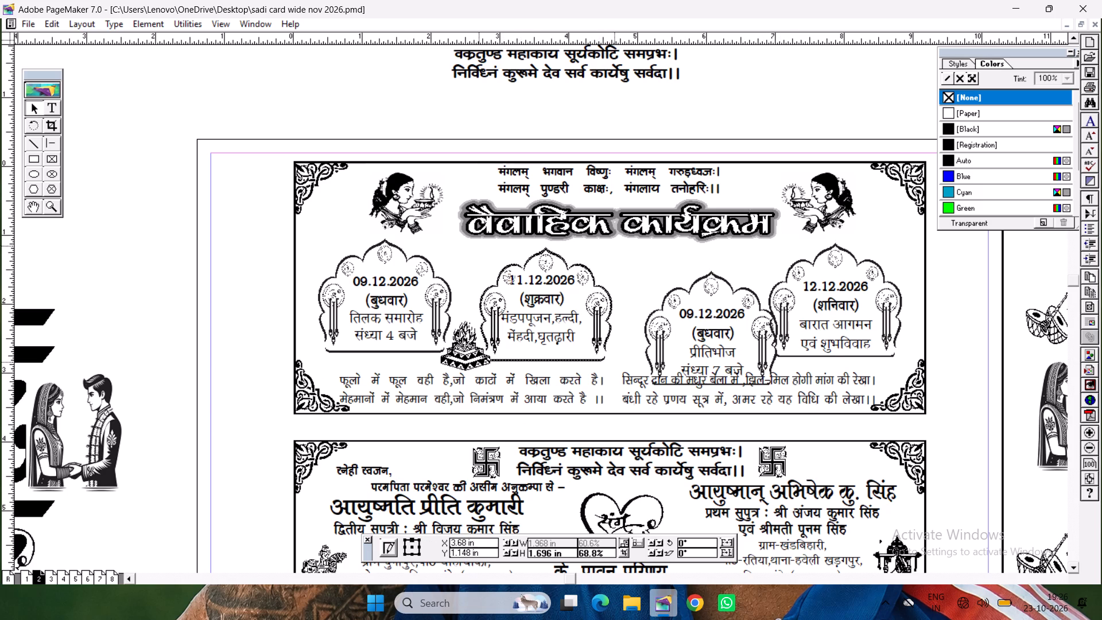
pyautogui.moveTo(592, 351); pyautogui.dragTo(599, 348)
# Move the 11.12.2026 text block right and slightly down so it sits centred inside its new arch frame.
pyautogui.click(554, 329)
pyautogui.click(530, 318)
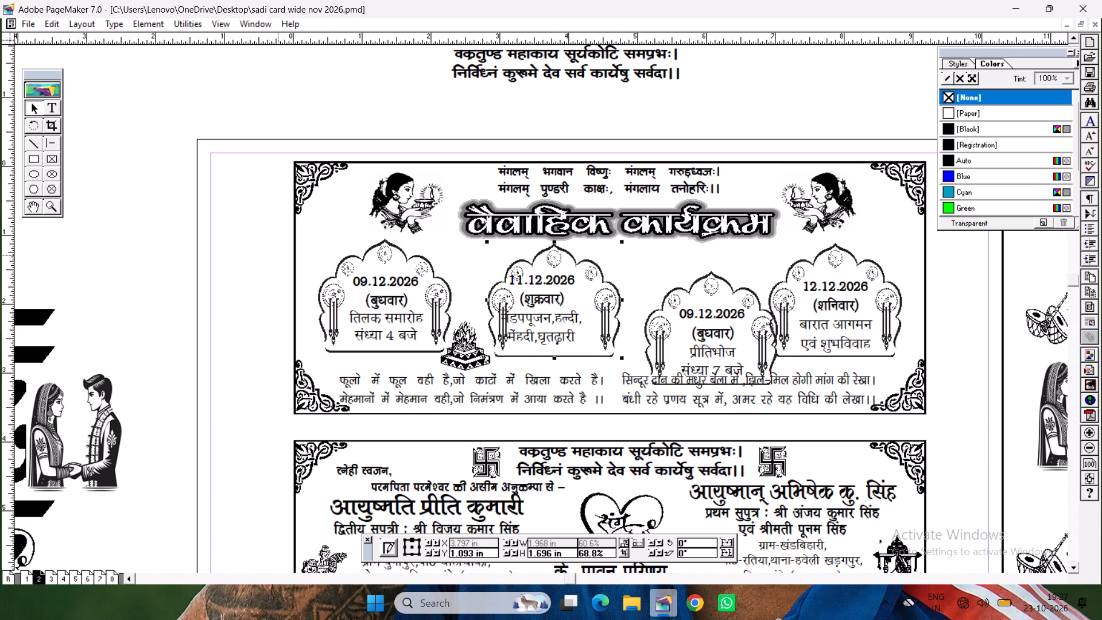
pyautogui.moveTo(278, 255); pyautogui.dragTo(642, 354)
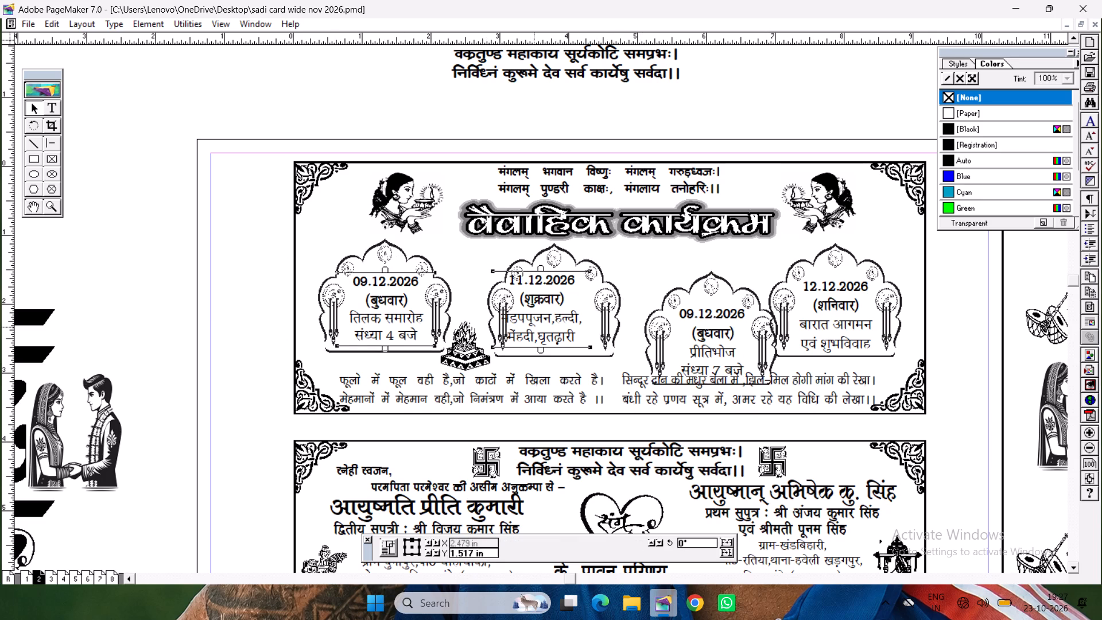
pyautogui.click(475, 267)
pyautogui.moveTo(466, 259); pyautogui.dragTo(617, 350)
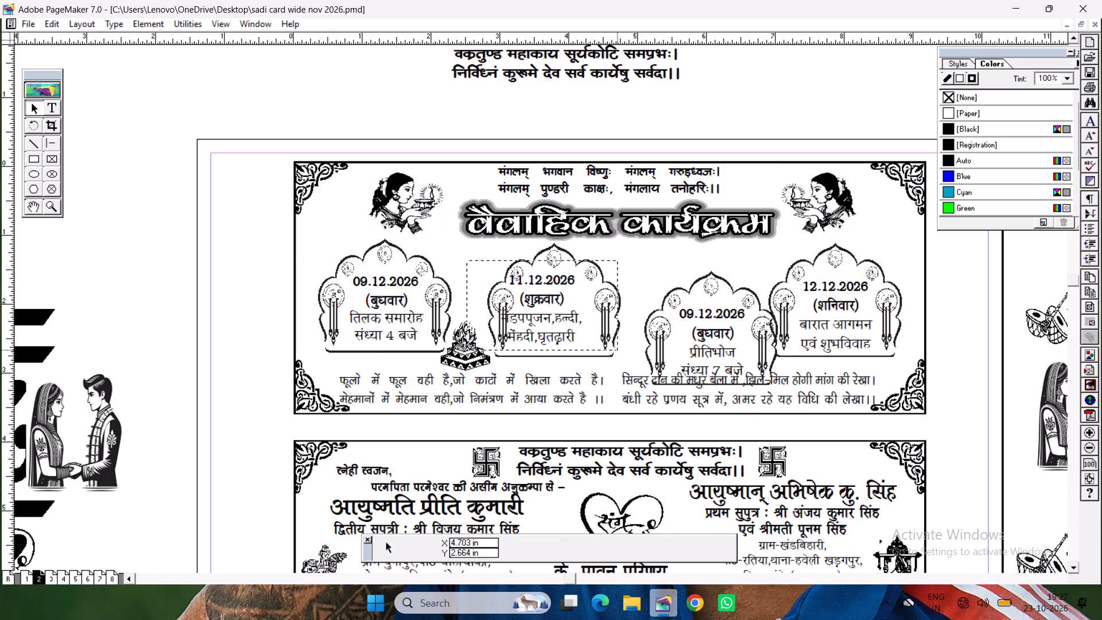
pyautogui.moveTo(617, 350); pyautogui.dragTo(626, 352)
pyautogui.moveTo(538, 319); pyautogui.dragTo(548, 324)
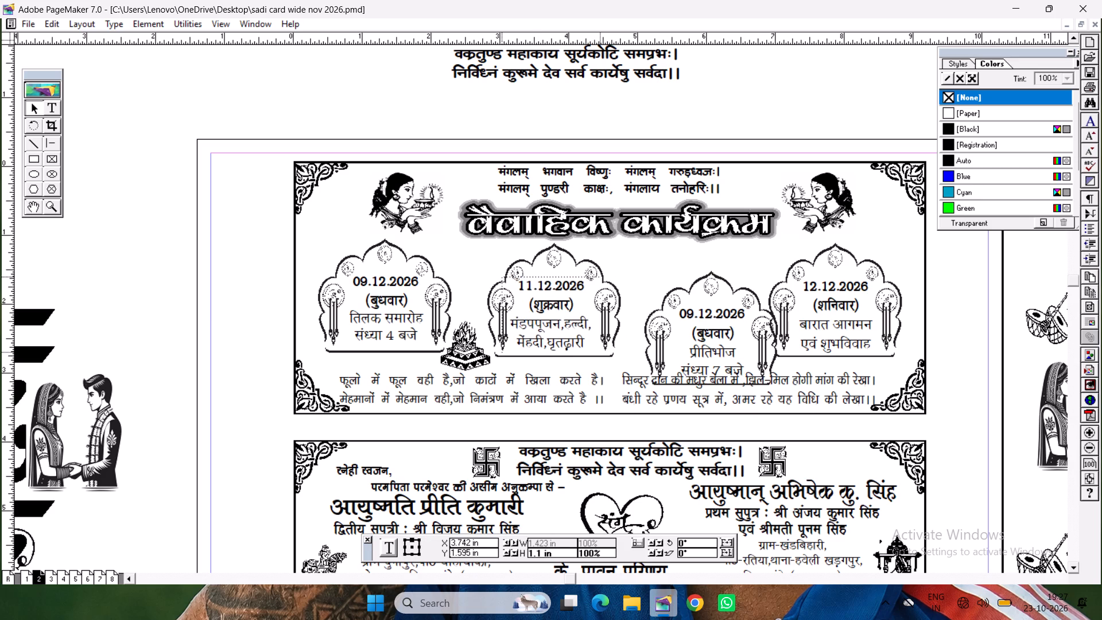
pyautogui.moveTo(548, 324); pyautogui.dragTo(548, 324)
# Move the प्रीतिभोज arch up in line with the other arches, just before the 12.12.2026 arch.
pyautogui.moveTo(712, 319); pyautogui.dragTo(701, 291)
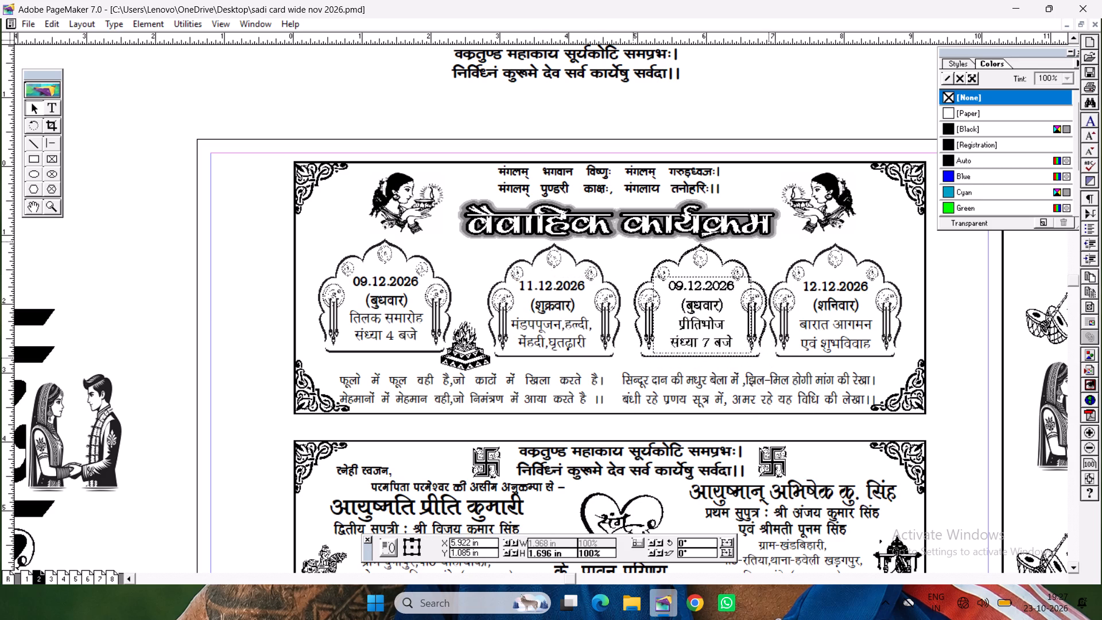
pyautogui.moveTo(701, 291); pyautogui.dragTo(701, 290)
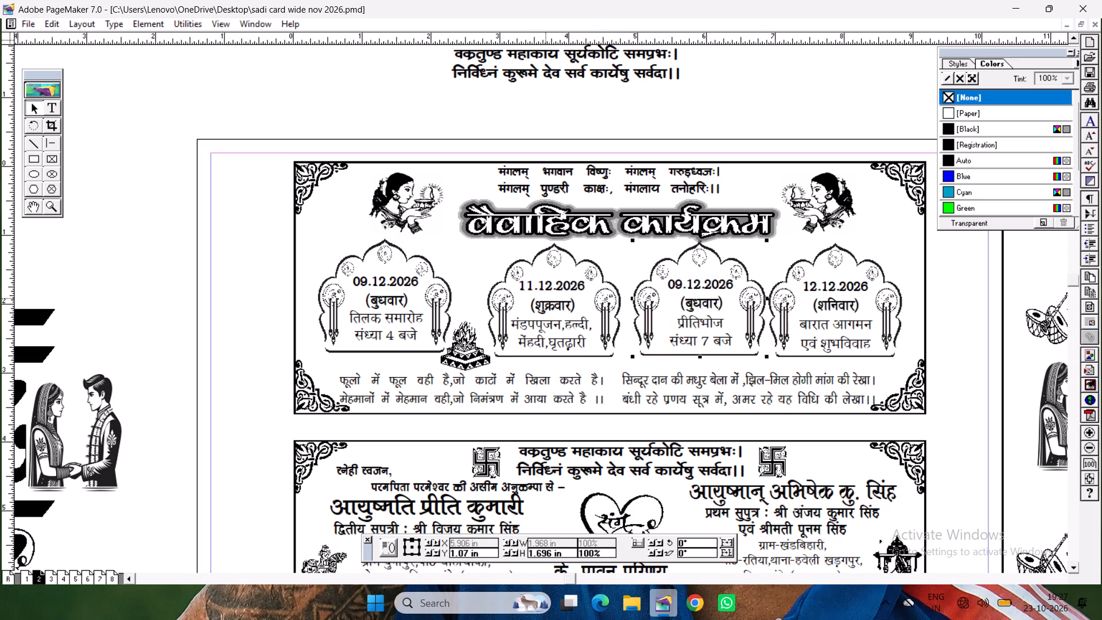
# Move the sacred fire illustration off the card onto the pasteboard beside the page.
pyautogui.moveTo(476, 347); pyautogui.dragTo(134, 314)
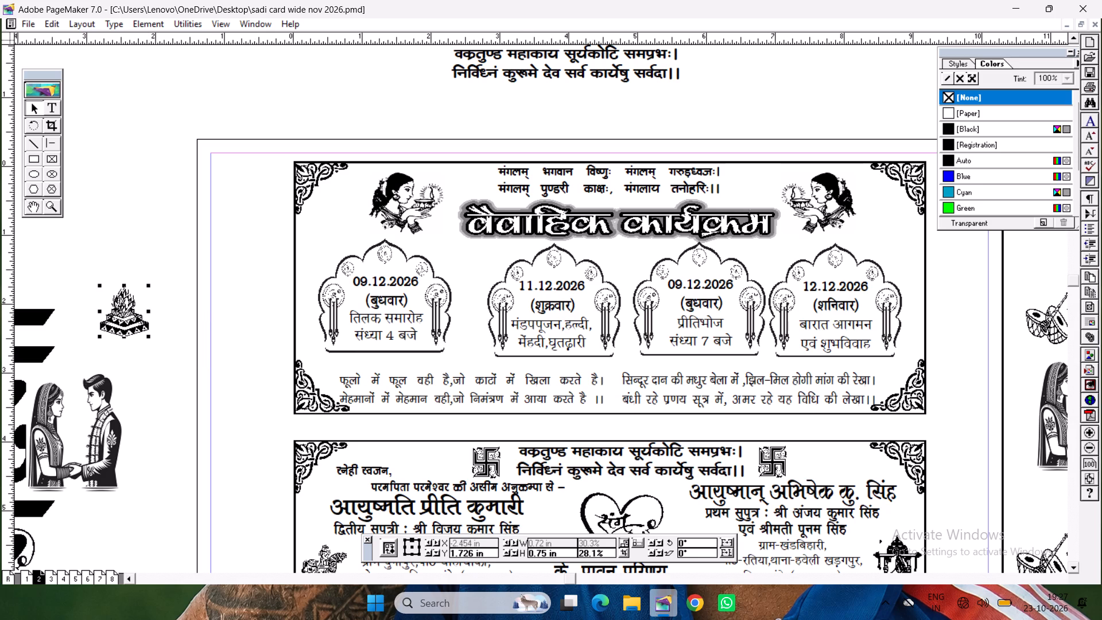
# Nudge the 11.12.2026 text block left to about X 3.54 in, closer to the तिलक समारोह arch.
pyautogui.click(468, 256)
pyautogui.moveTo(468, 256); pyautogui.dragTo(643, 361)
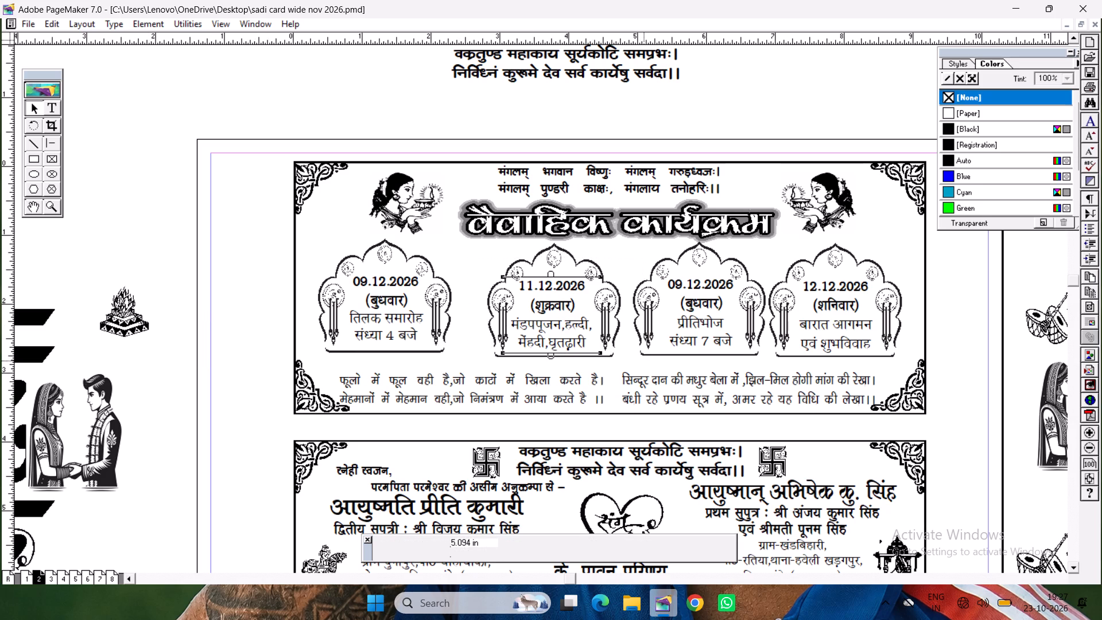
pyautogui.press('Left')
pyautogui.press('Left')
pyautogui.press('Left')
pyautogui.press('Left')
pyautogui.press('Left')
pyautogui.press('Left')
pyautogui.press('Left')
pyautogui.press('Left')
pyautogui.press('Left')
pyautogui.press('Left')
pyautogui.press('Left')
pyautogui.press('Left')
pyautogui.press('Left')
pyautogui.press('Left')
pyautogui.press('Left')
pyautogui.press('Left')
pyautogui.press('Left')
pyautogui.press('Left')
pyautogui.press('Left')
pyautogui.press('Left')
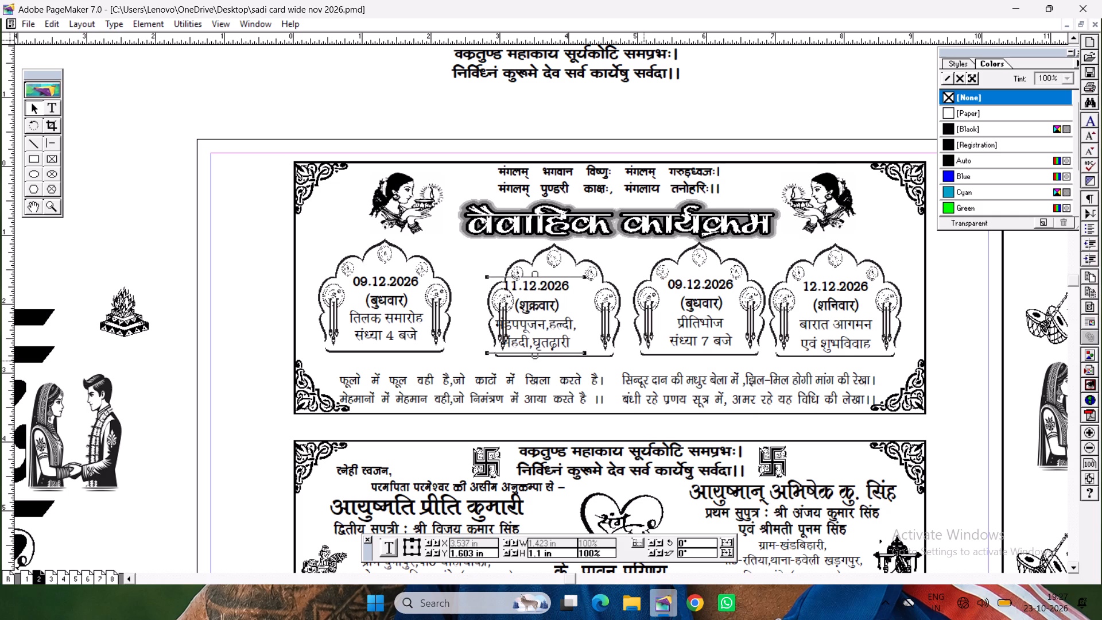
# Move the 11.12.2026 arch frame left and fine-tune it around its text, at about X 3.52 in and Y 1.11 in.
pyautogui.moveTo(606, 296); pyautogui.dragTo(601, 298)
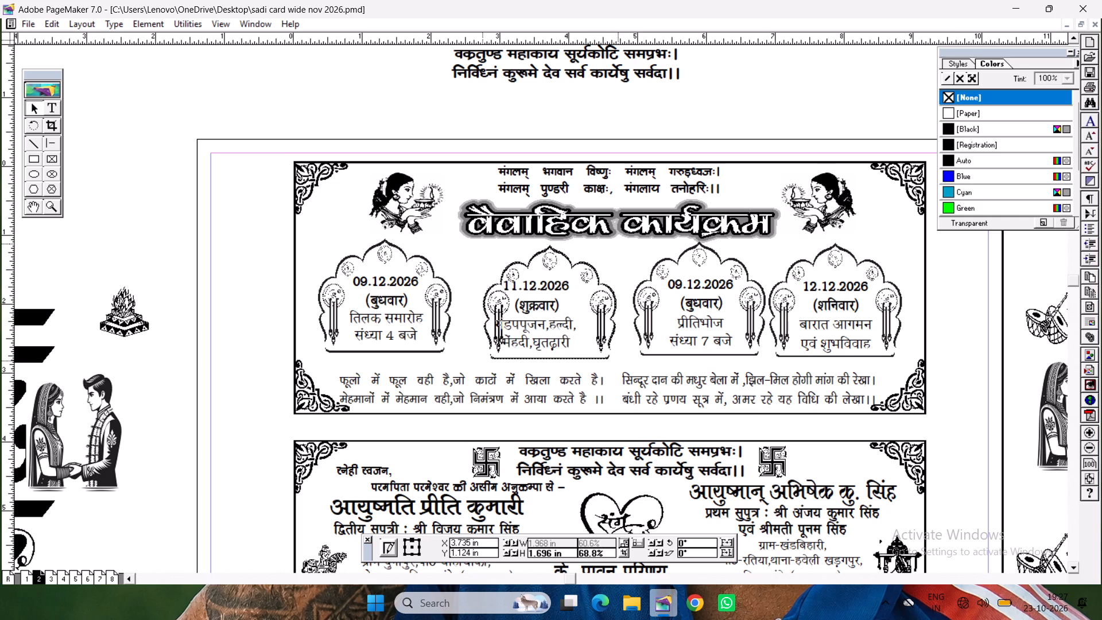
pyautogui.moveTo(601, 298); pyautogui.dragTo(591, 299)
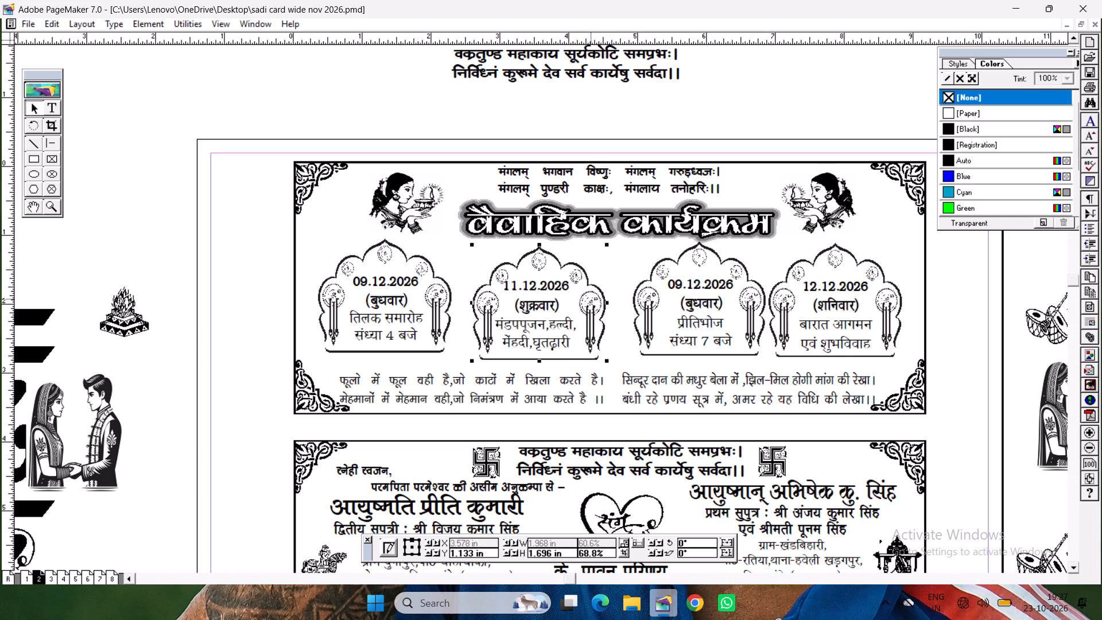
pyautogui.press('Left')
pyautogui.press('Left')
pyautogui.press('Left')
pyautogui.press('Up')
pyautogui.press('Left')
pyautogui.press('Left')
pyautogui.press('Left')
pyautogui.press('Up')
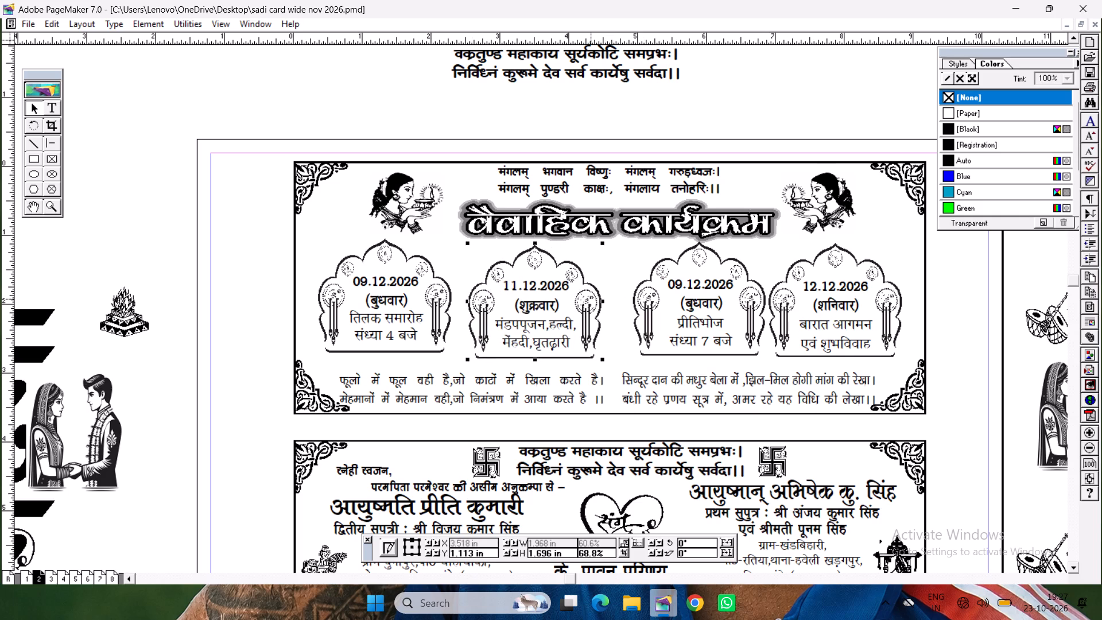
pyautogui.press('Right')
# Make the Colors palette shorter and wider so it clears the area beside the 12.12.2026 arch.
pyautogui.click(706, 321)
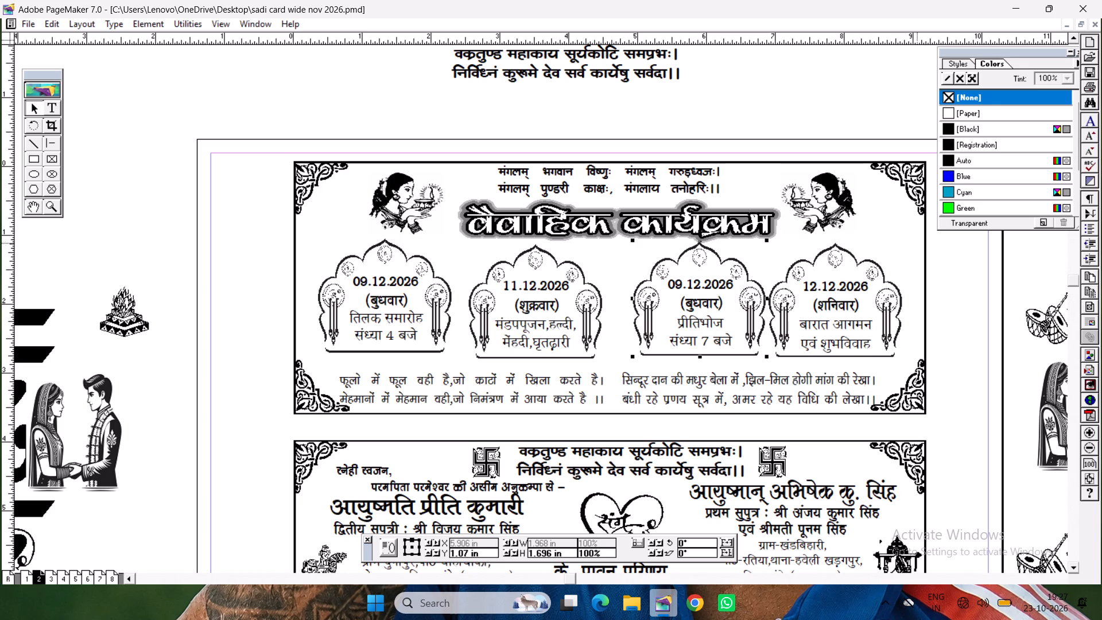
pyautogui.moveTo(939, 229); pyautogui.dragTo(727, 145)
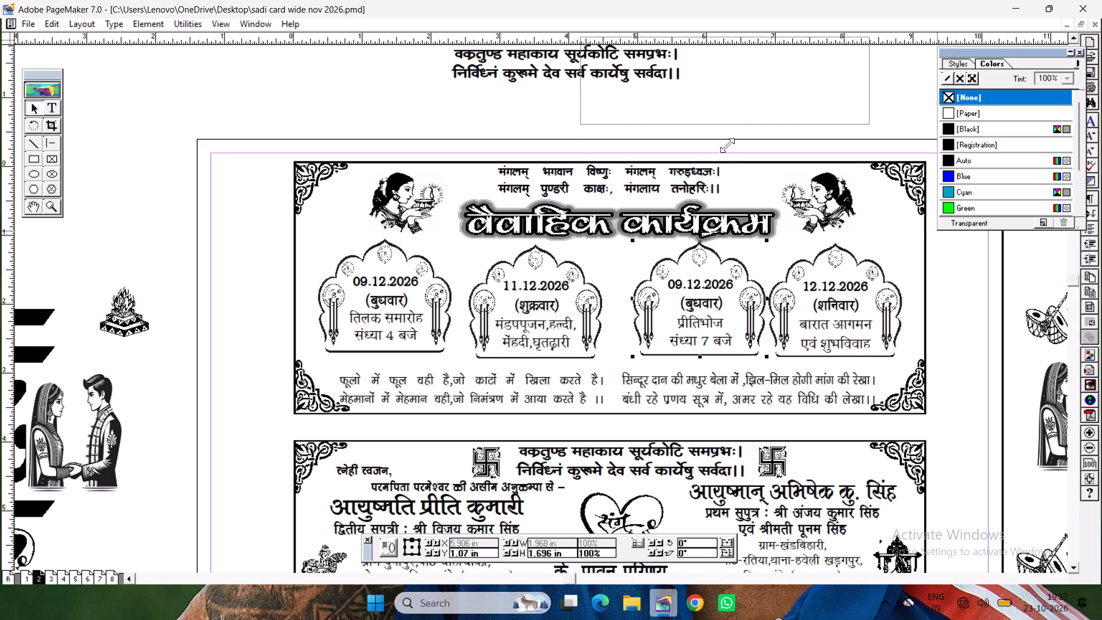
pyautogui.moveTo(727, 145); pyautogui.dragTo(726, 142)
# Move the 09.12.2026 प्रीतिभोज arch together with its text slightly left, to about X 5.78 in and Y 1.10 in.
pyautogui.moveTo(934, 224); pyautogui.dragTo(614, 349)
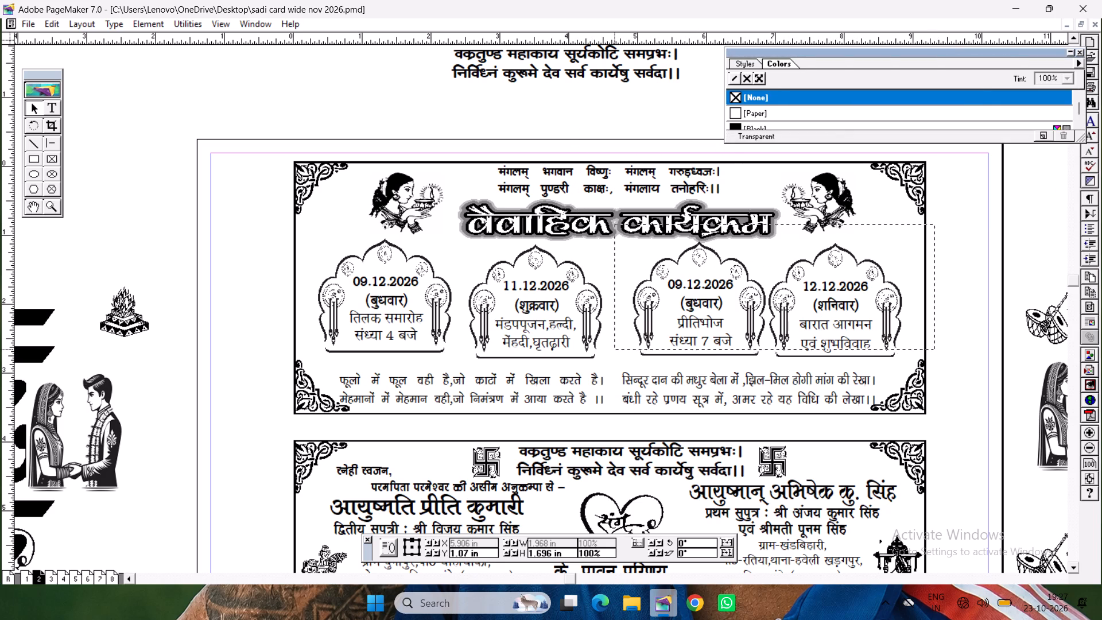
pyautogui.moveTo(614, 349); pyautogui.dragTo(615, 346)
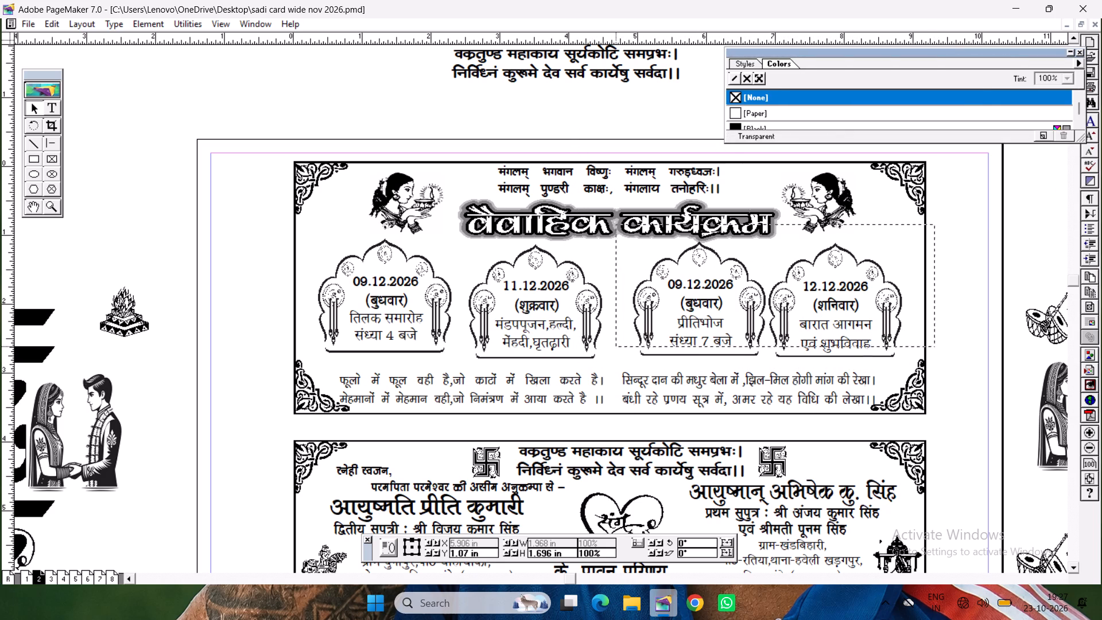
pyautogui.moveTo(615, 346); pyautogui.dragTo(979, 231)
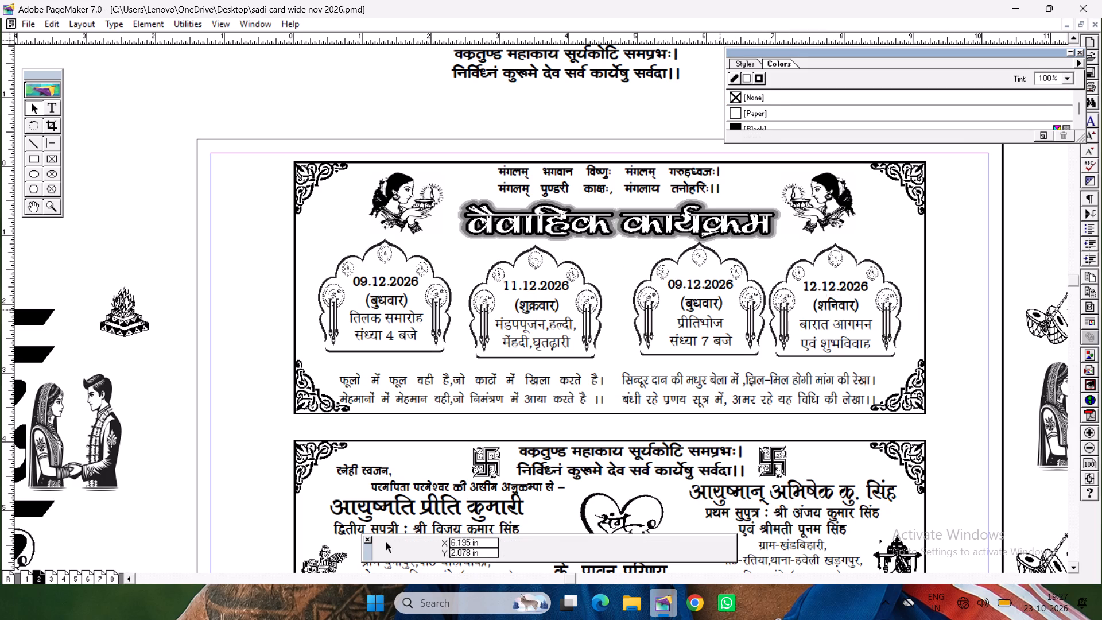
pyautogui.moveTo(715, 311); pyautogui.dragTo(706, 313)
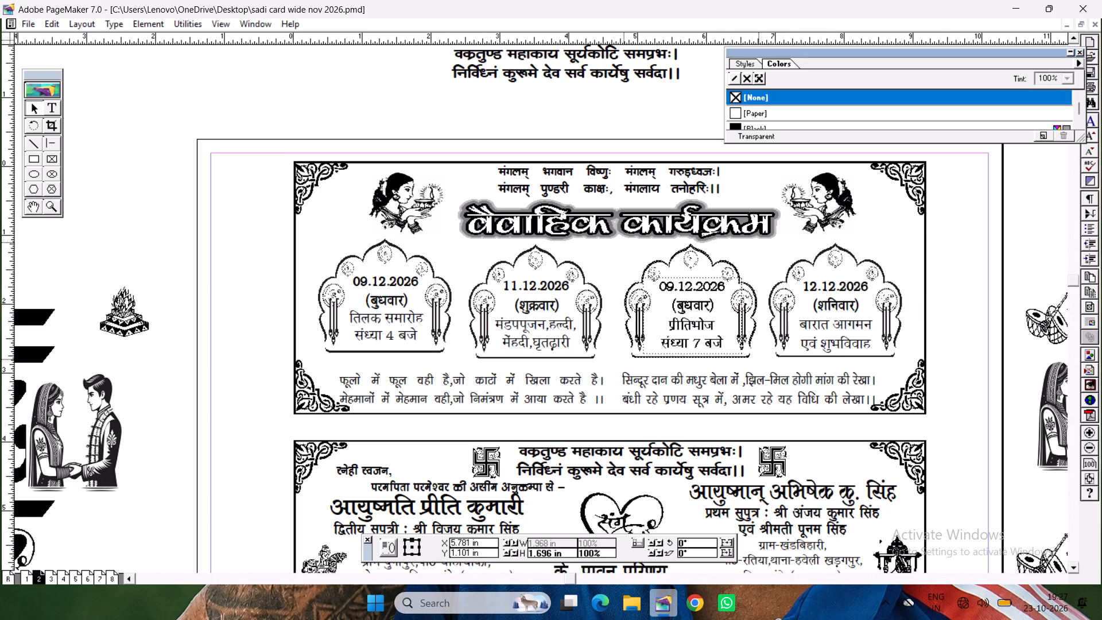
pyautogui.moveTo(706, 313); pyautogui.dragTo(707, 313)
pyautogui.click(680, 317)
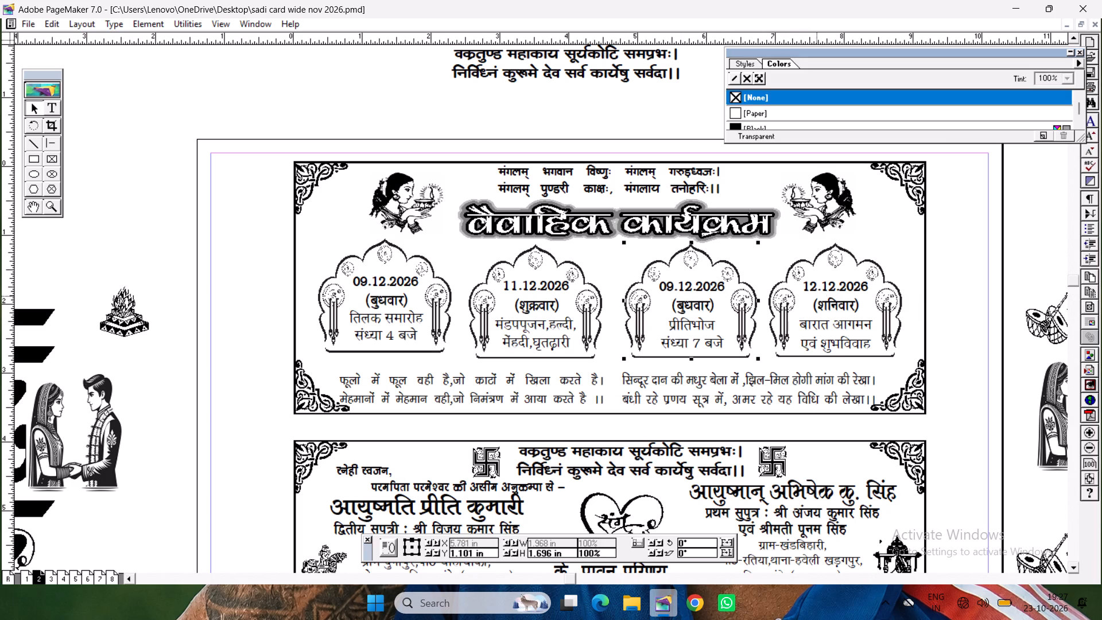
# Nudge the 12.12.2026 arch slightly right to about X 7.92 in and Y 1.09 in, and recentre its text block inside it.
pyautogui.click(813, 296)
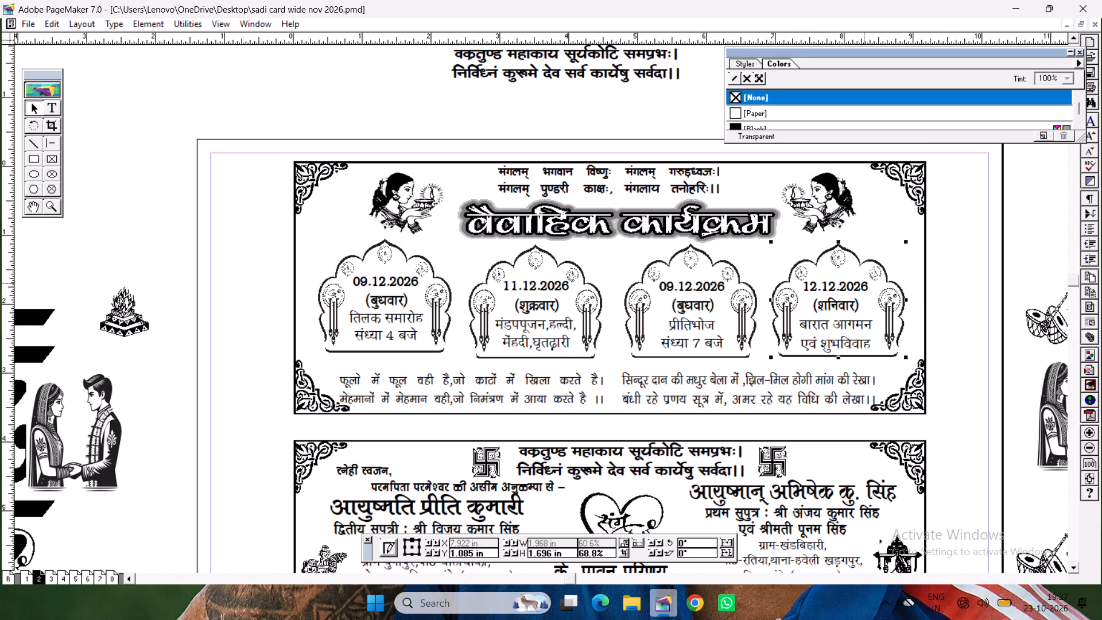
pyautogui.moveTo(945, 260); pyautogui.dragTo(758, 365)
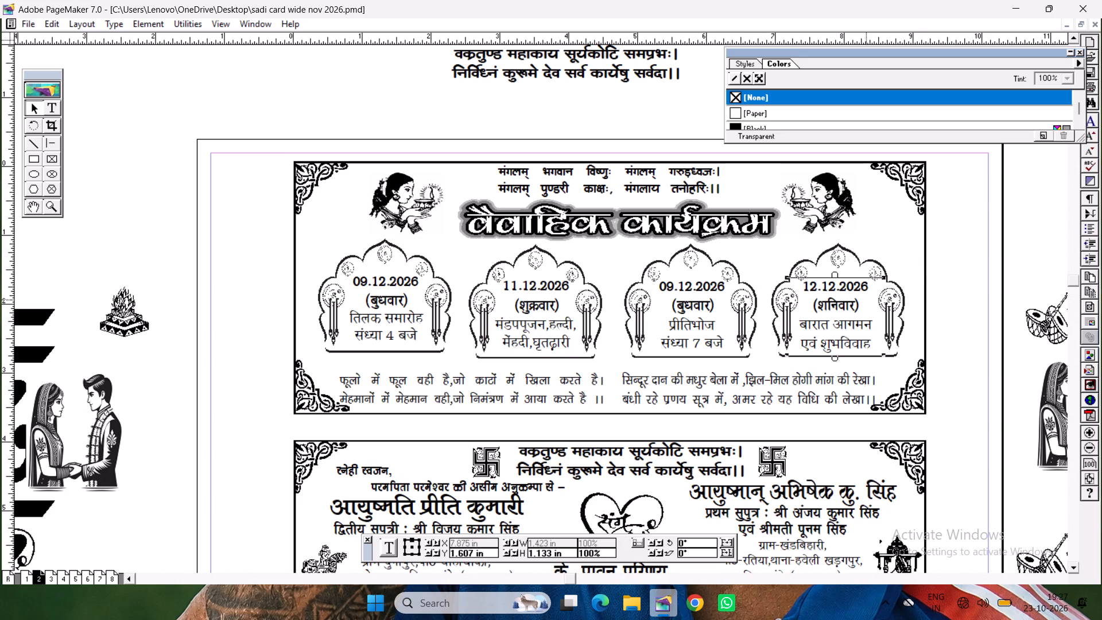
pyautogui.click(867, 299)
pyautogui.click(936, 324)
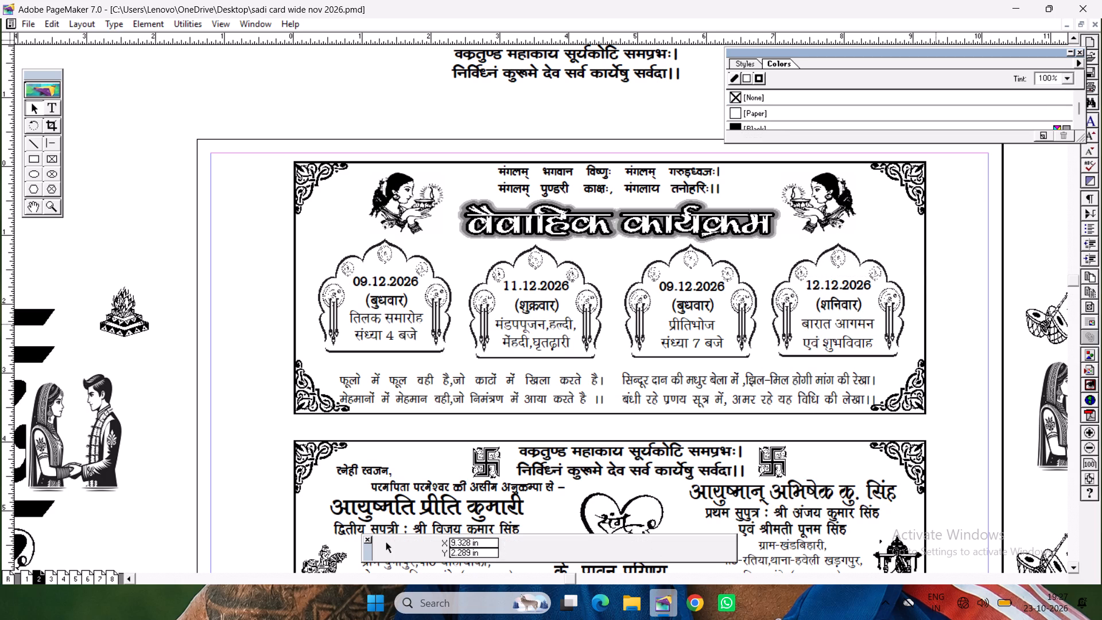
# Save the document.
pyautogui.hotkey('ctrl', 's')
# Look over the lower invitation card on page 2 and save the document again.
pyautogui.click(28, 210)
pyautogui.moveTo(423, 371); pyautogui.dragTo(424, 227)
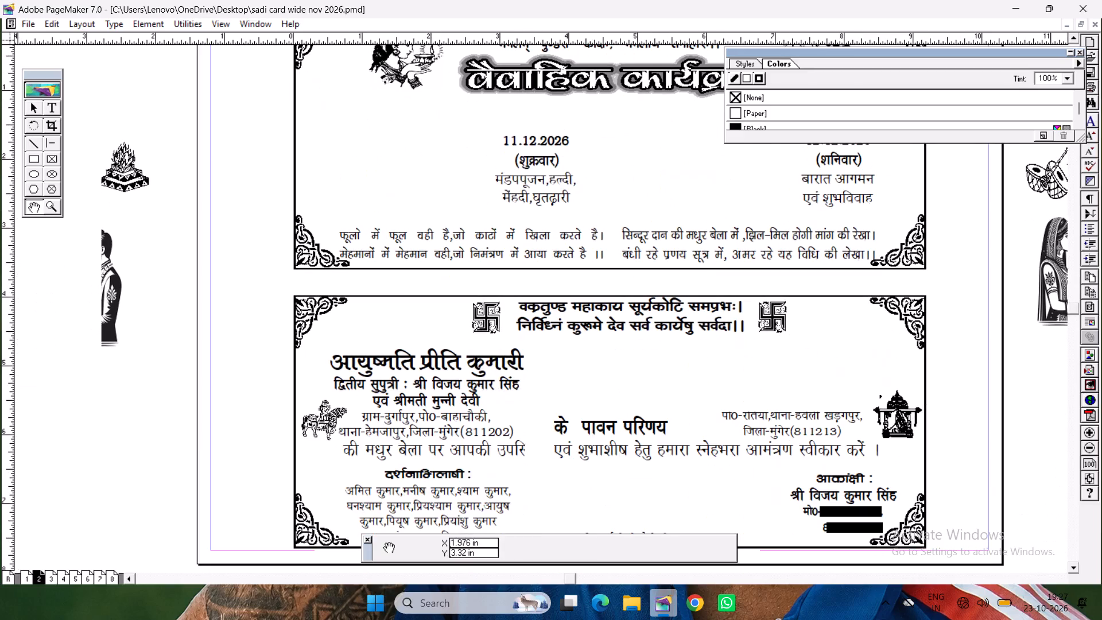
pyautogui.moveTo(451, 332); pyautogui.dragTo(436, 215)
pyautogui.moveTo(437, 308); pyautogui.dragTo(434, 268)
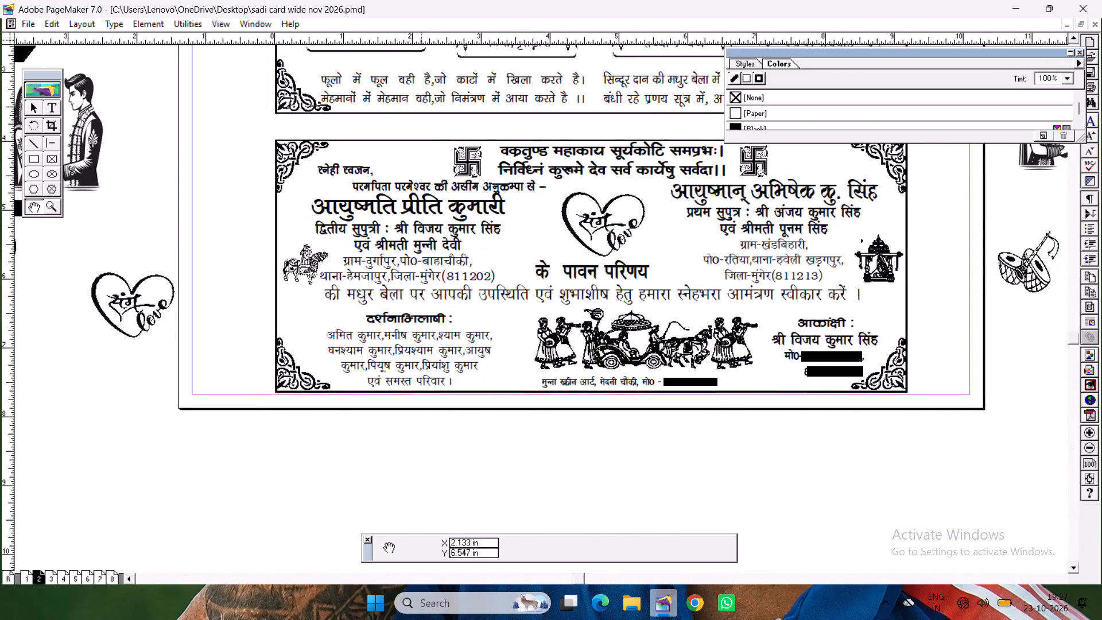
pyautogui.moveTo(420, 321); pyautogui.dragTo(417, 289)
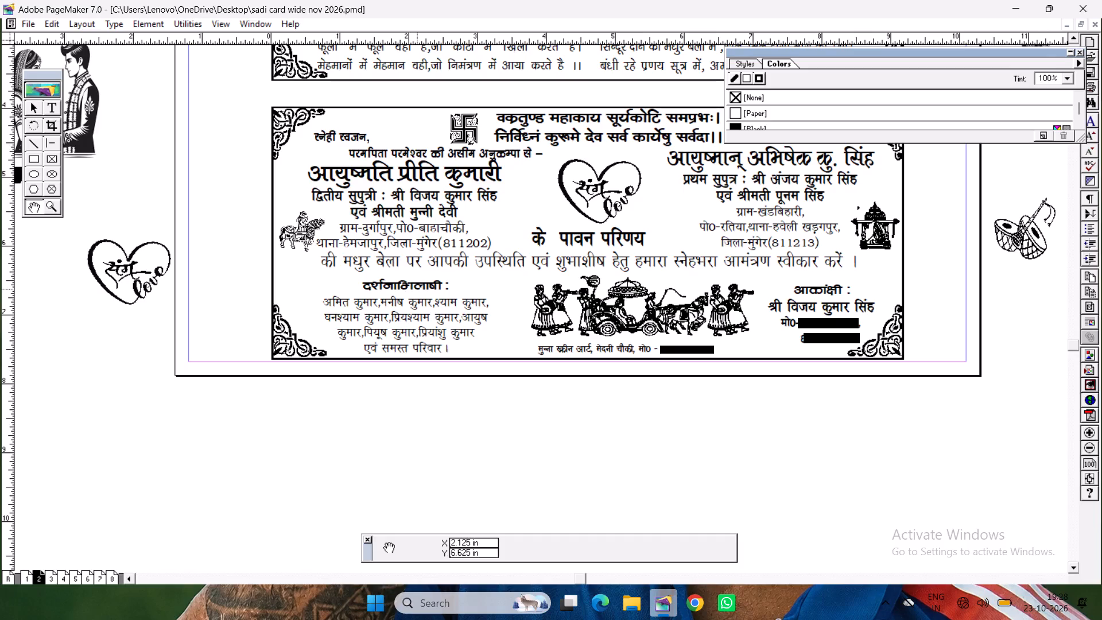
pyautogui.hotkey('ctrl', 's')
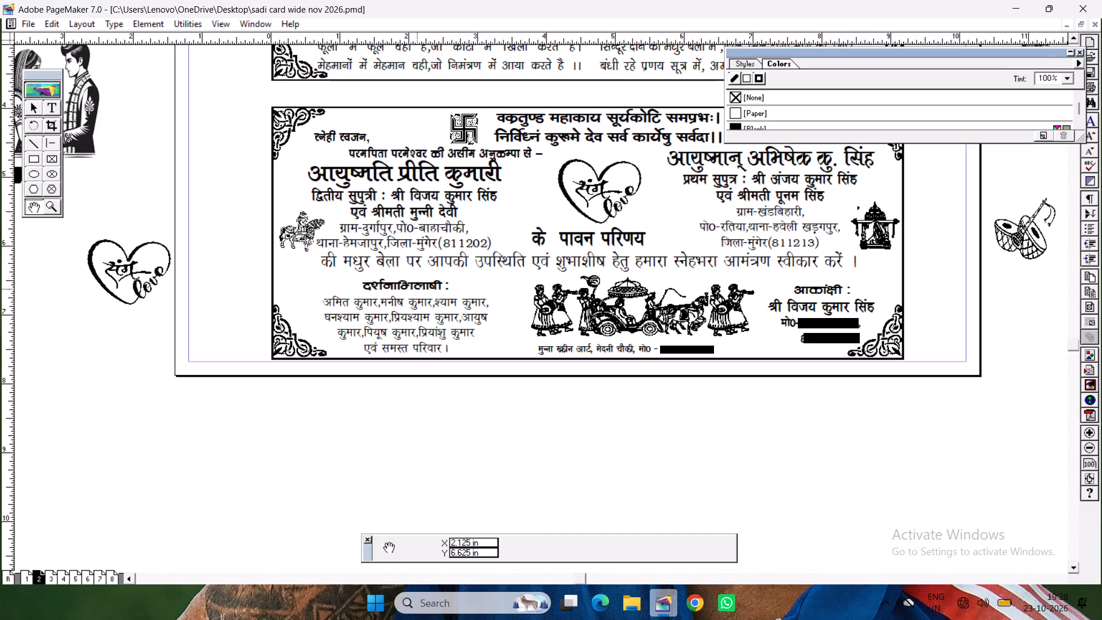
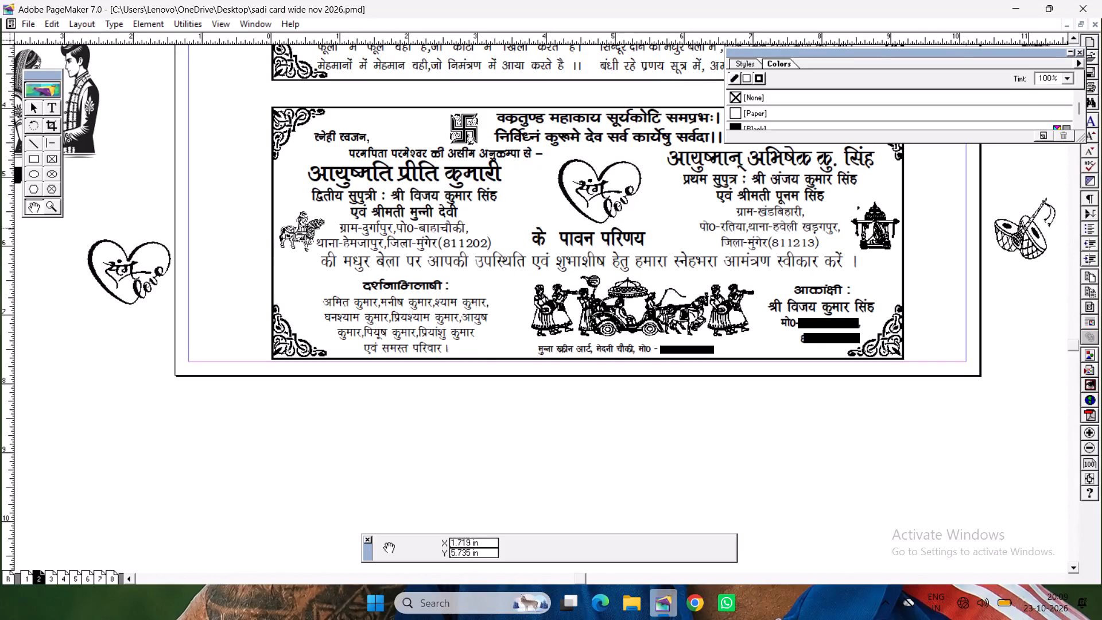
# Save the wedding card document and close it.
pyautogui.click(391, 227)
pyautogui.hotkey('ctrl', 's')
pyautogui.hotkey('ctrl', 's')
pyautogui.click(1101, 0)
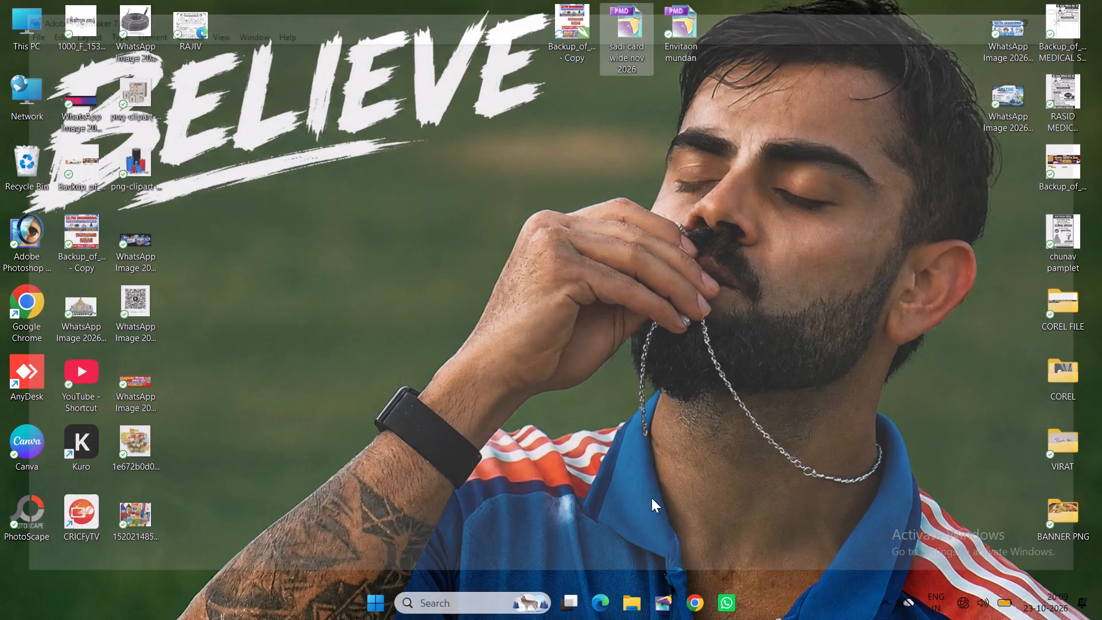
# Open the Backup_of_munna - Copy artwork from the desktop in CorelDRAW.
pyautogui.click(708, 315)
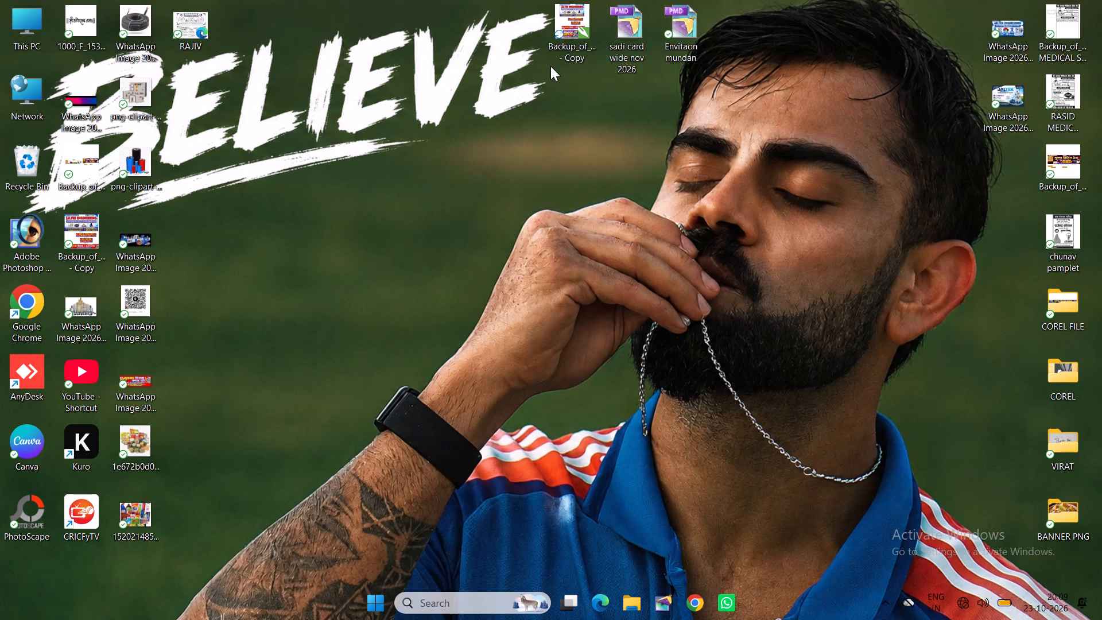
pyautogui.doubleClick(572, 24)
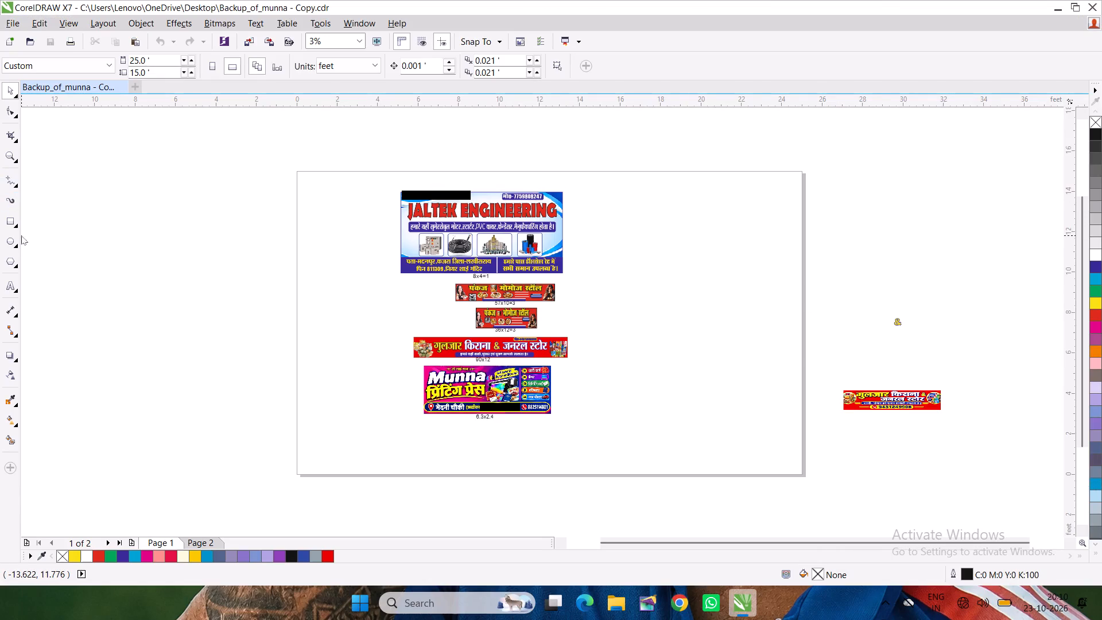
# Draw a rectangle about 3.44 by 4.2 ft in the blank area beside the JALTEK ENGINEERING banner and narrow it to about 2.33 ft.
pyautogui.click(11, 219)
pyautogui.moveTo(615, 225); pyautogui.dragTo(651, 265)
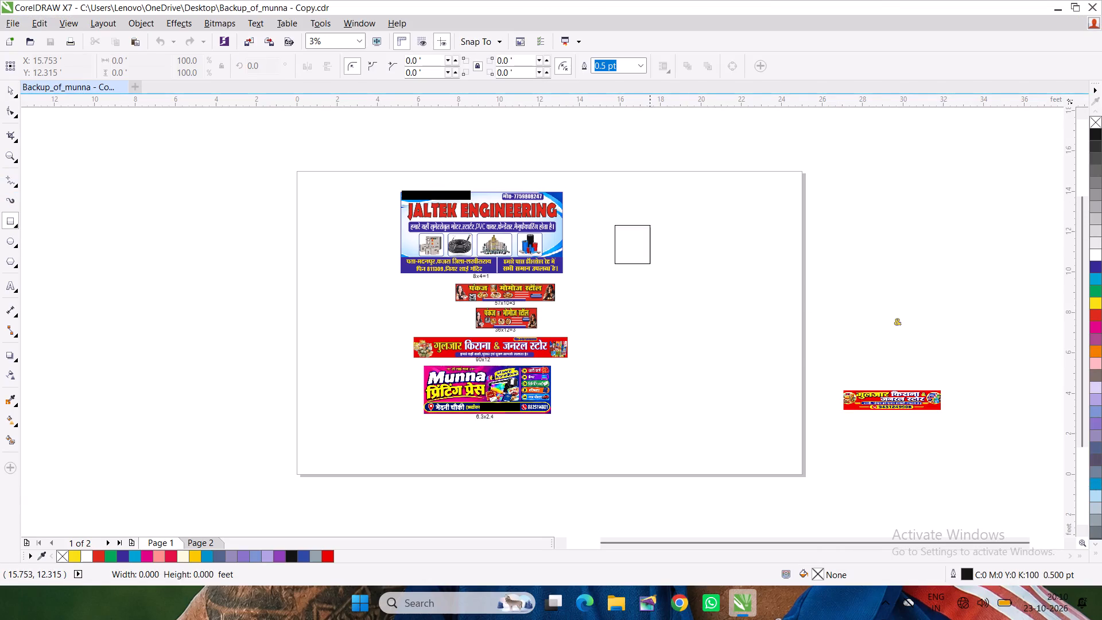
pyautogui.moveTo(651, 265); pyautogui.dragTo(684, 311)
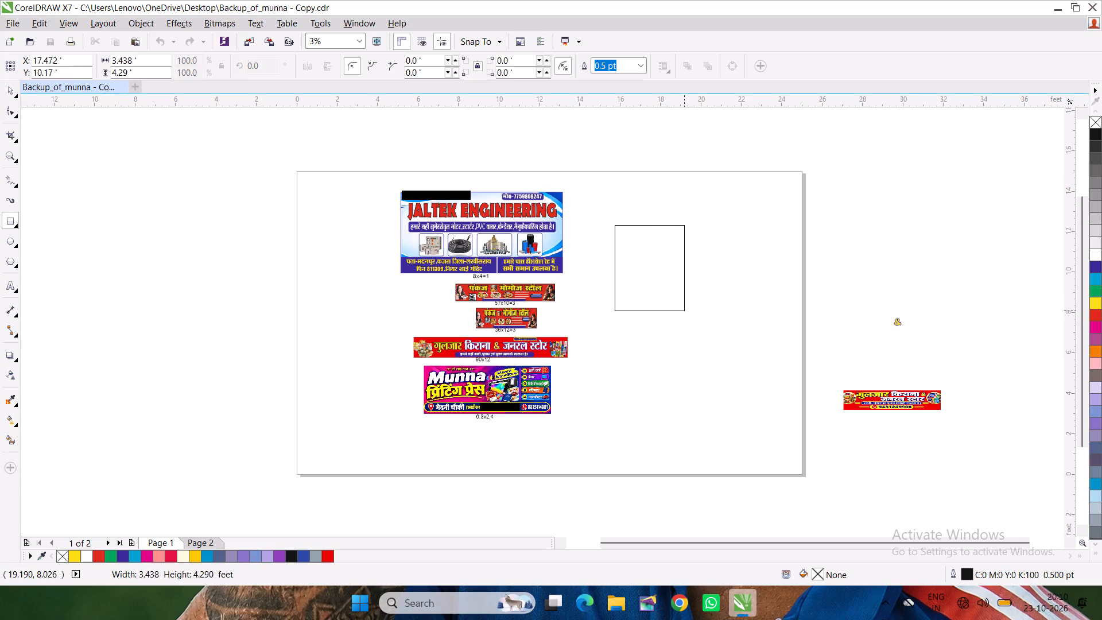
pyautogui.moveTo(684, 311); pyautogui.dragTo(684, 310)
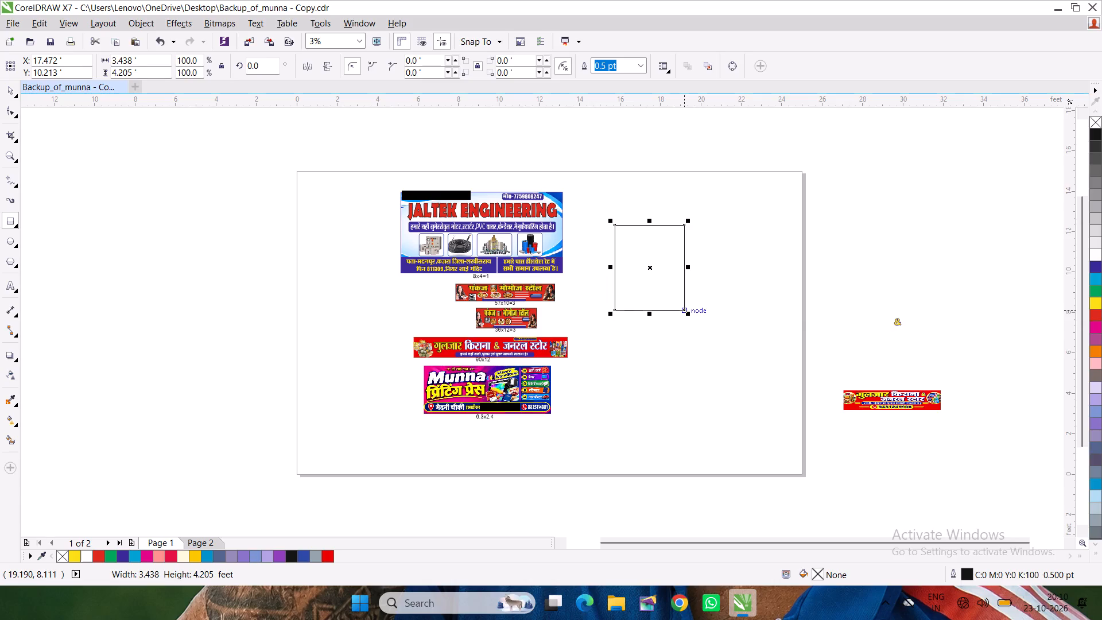
pyautogui.moveTo(688, 269); pyautogui.dragTo(665, 270)
# Set the new rectangle's size to 1 ft wide and 1.5 ft high.
pyautogui.moveTo(152, 61); pyautogui.dragTo(68, 56)
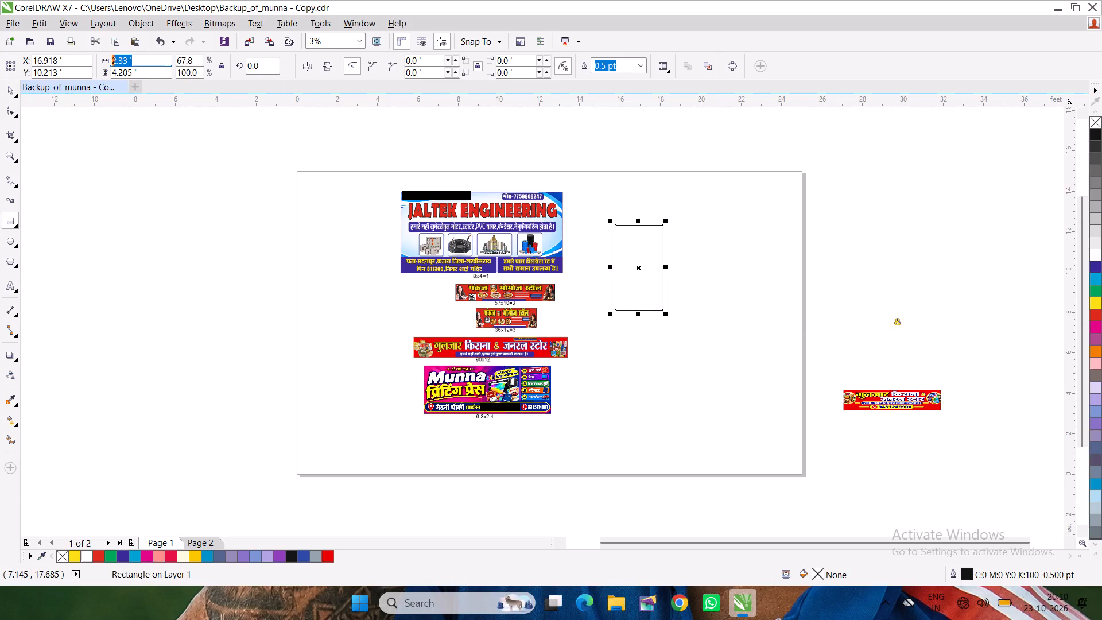
pyautogui.moveTo(68, 56); pyautogui.dragTo(51, 53)
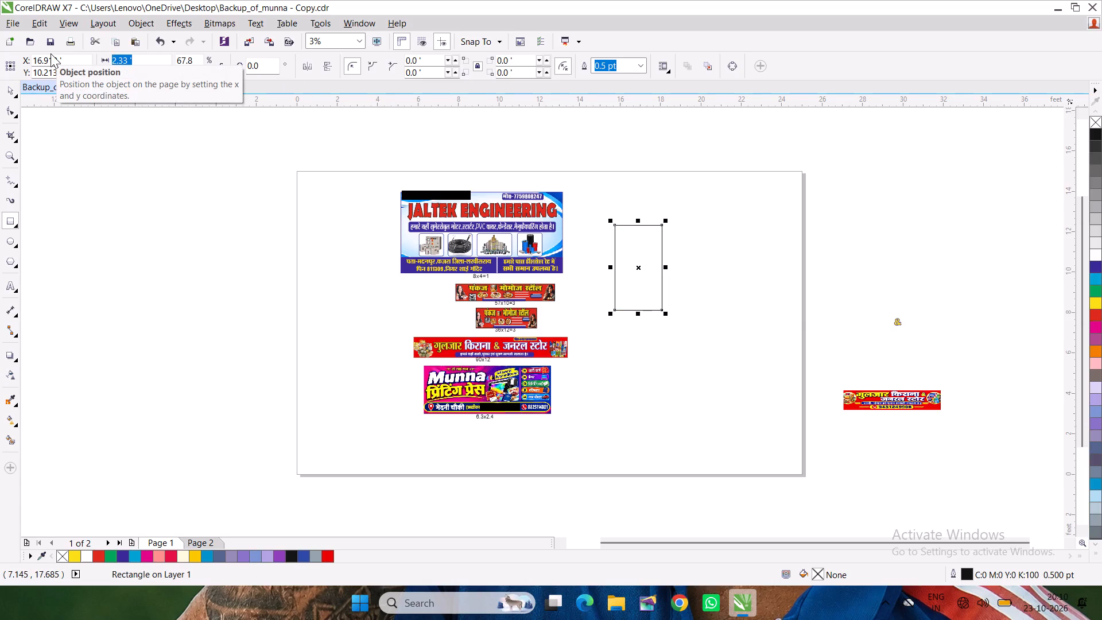
pyautogui.press('1')
pyautogui.moveTo(154, 72); pyautogui.dragTo(97, 71)
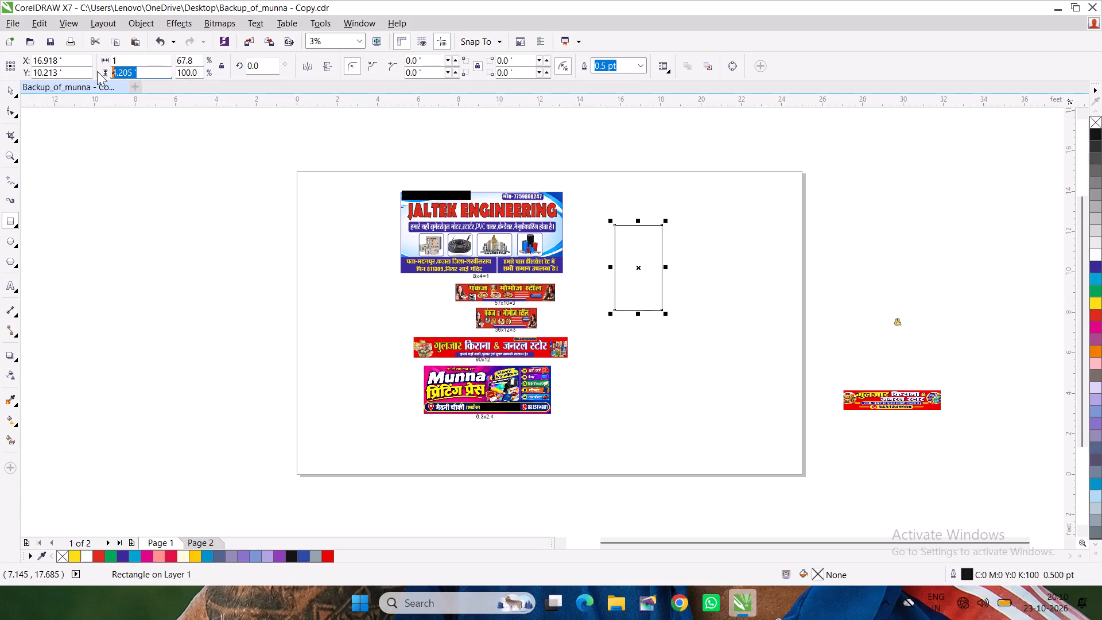
pyautogui.press('1')
pyautogui.press('.')
pyautogui.press('5')
pyautogui.press('Return')
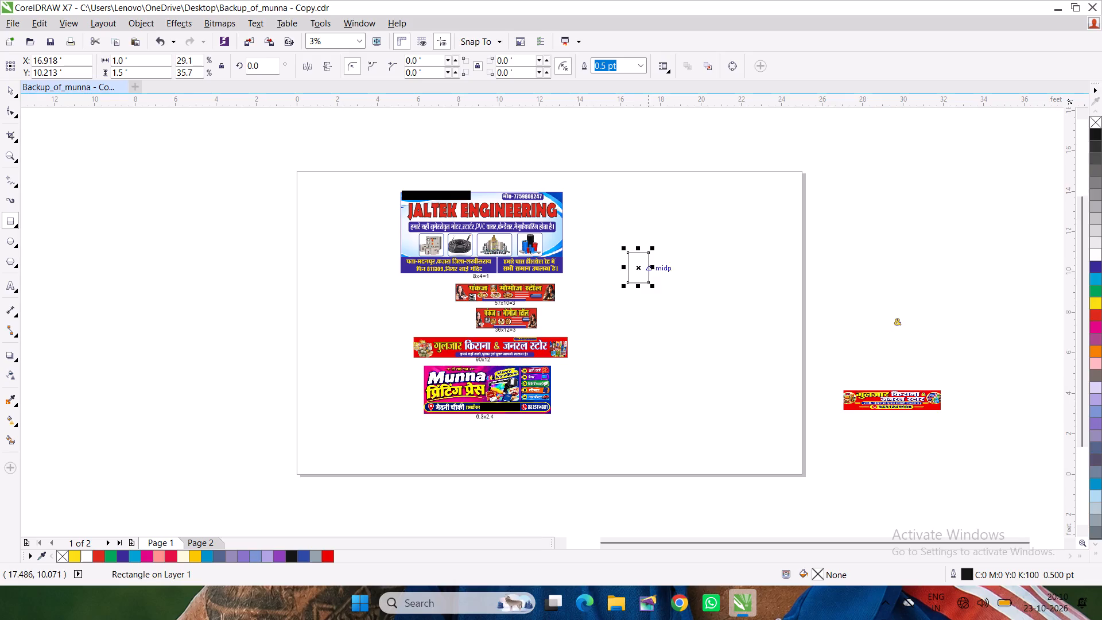
pyautogui.moveTo(640, 268); pyautogui.dragTo(634, 266)
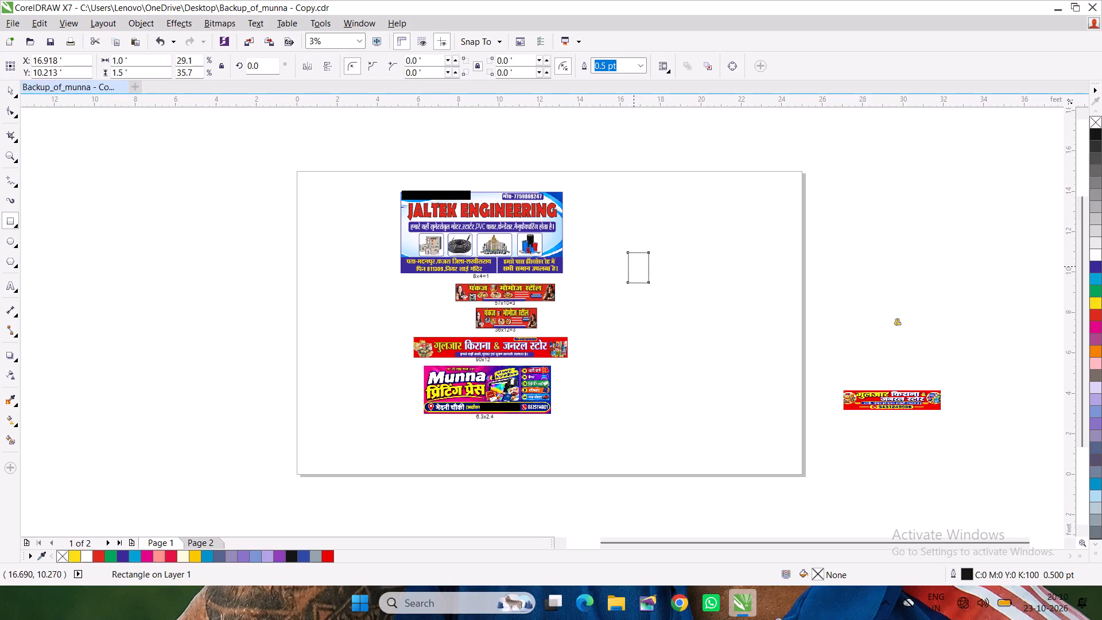
pyautogui.click(666, 305)
pyautogui.click(636, 269)
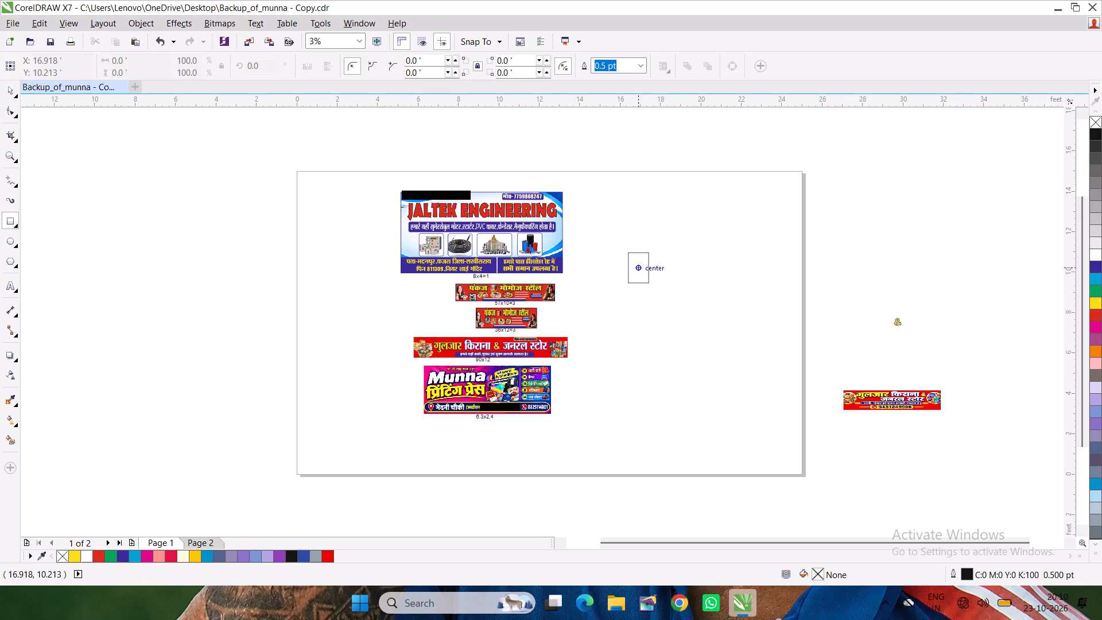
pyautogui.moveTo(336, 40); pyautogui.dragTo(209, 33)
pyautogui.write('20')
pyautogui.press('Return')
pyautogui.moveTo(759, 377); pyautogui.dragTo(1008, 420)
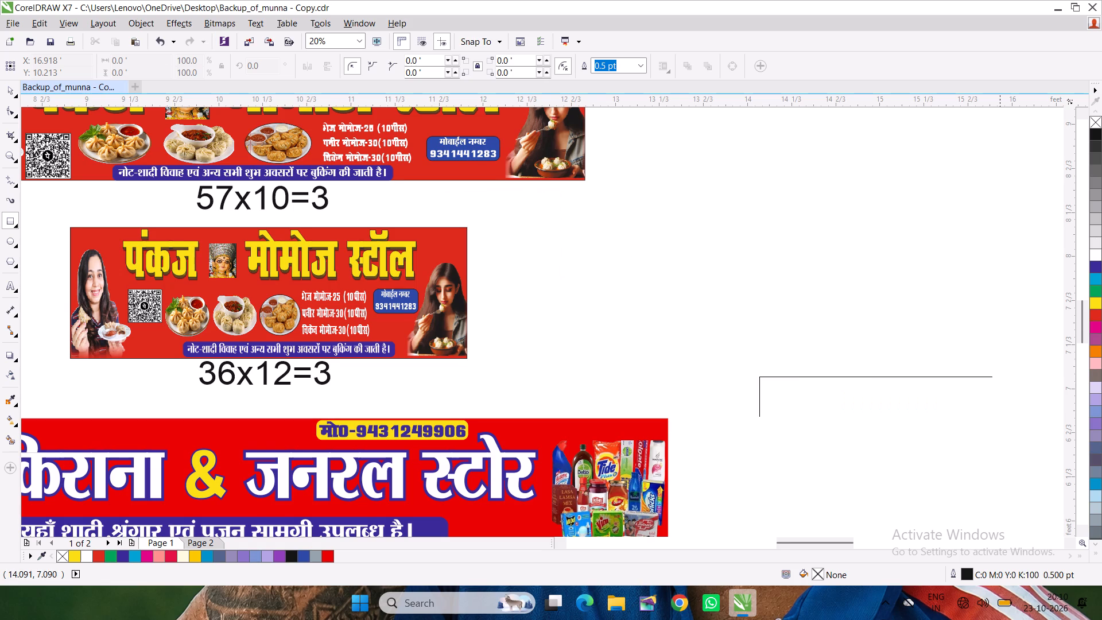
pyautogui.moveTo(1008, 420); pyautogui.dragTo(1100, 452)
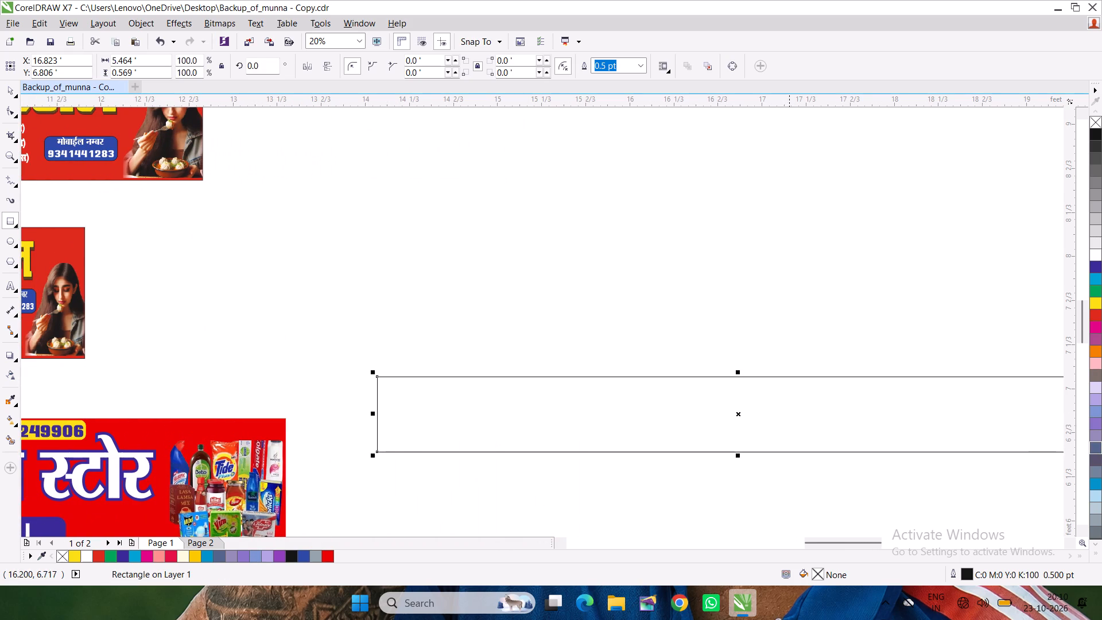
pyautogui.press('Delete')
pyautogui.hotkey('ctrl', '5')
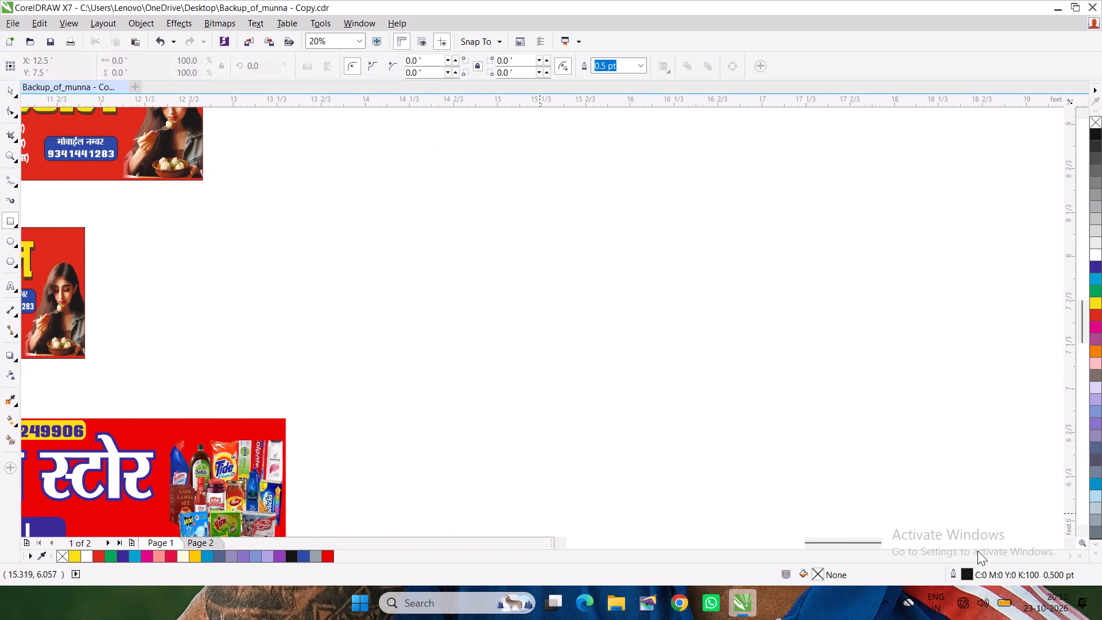
# Fill the 1 by 1.5 ft rectangle with 50% black grey.
pyautogui.moveTo(1084, 542); pyautogui.dragTo(1029, 534)
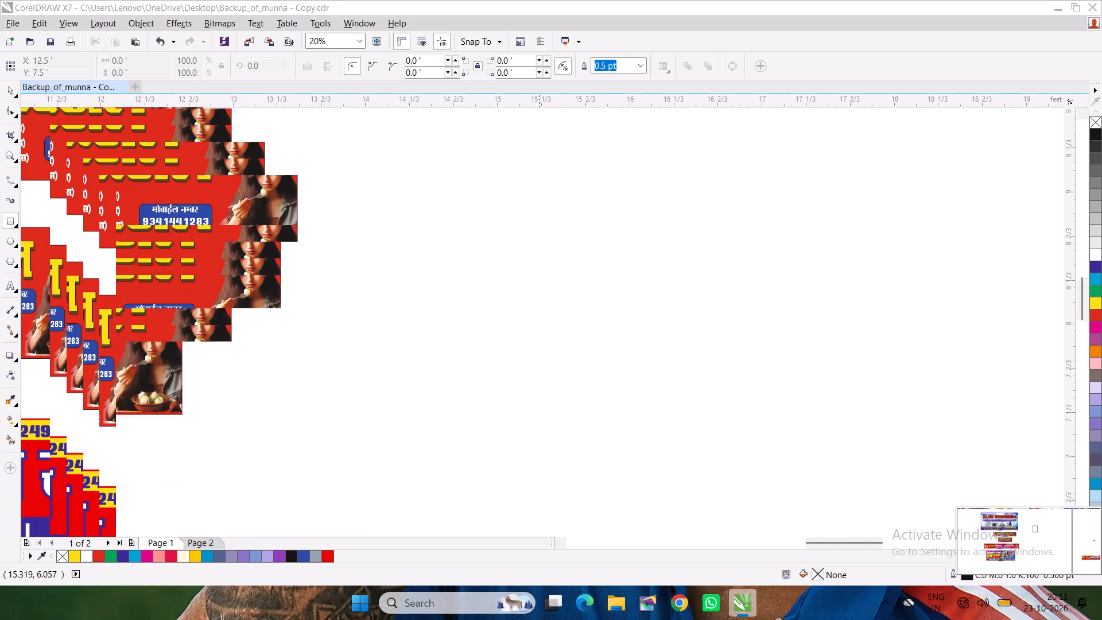
pyautogui.moveTo(1029, 534); pyautogui.dragTo(1034, 528)
pyautogui.click(575, 366)
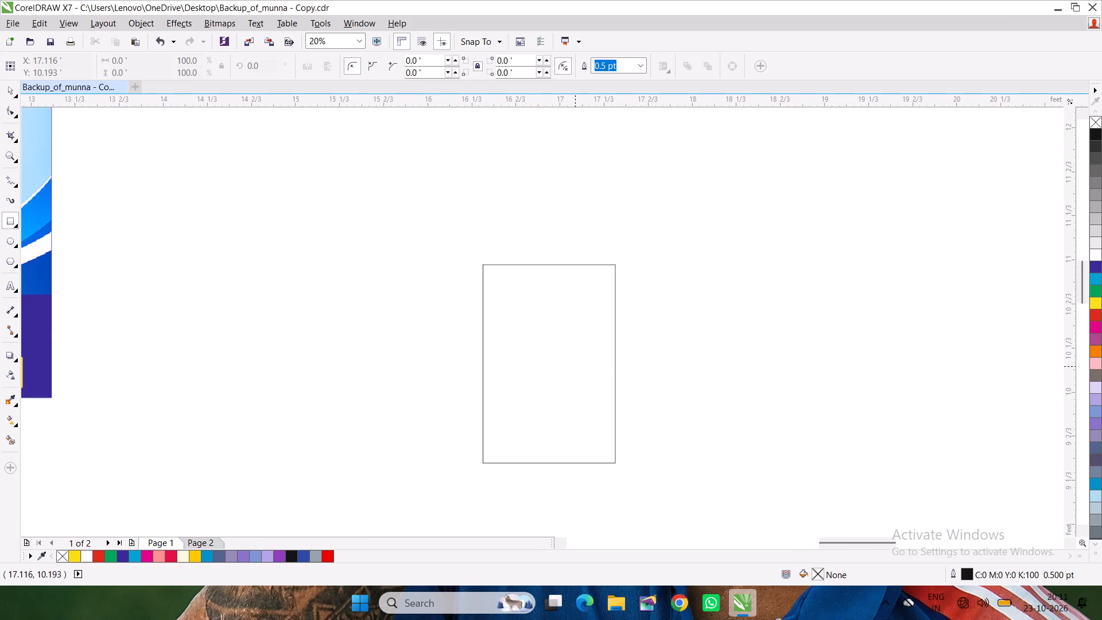
pyautogui.click(7, 88)
pyautogui.click(632, 392)
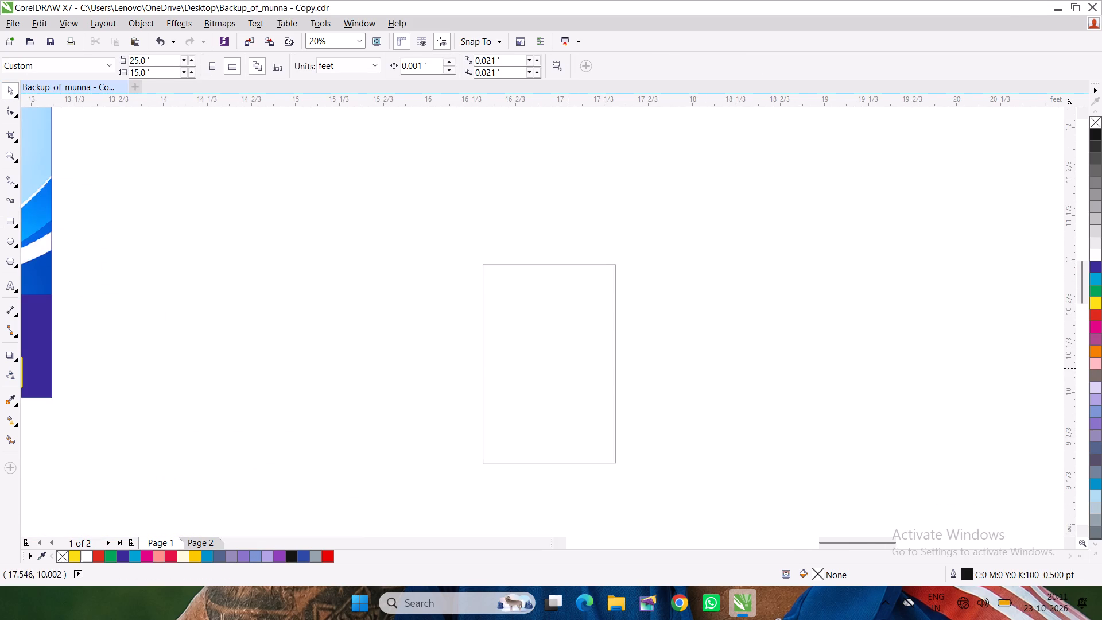
pyautogui.click(568, 368)
pyautogui.click(575, 265)
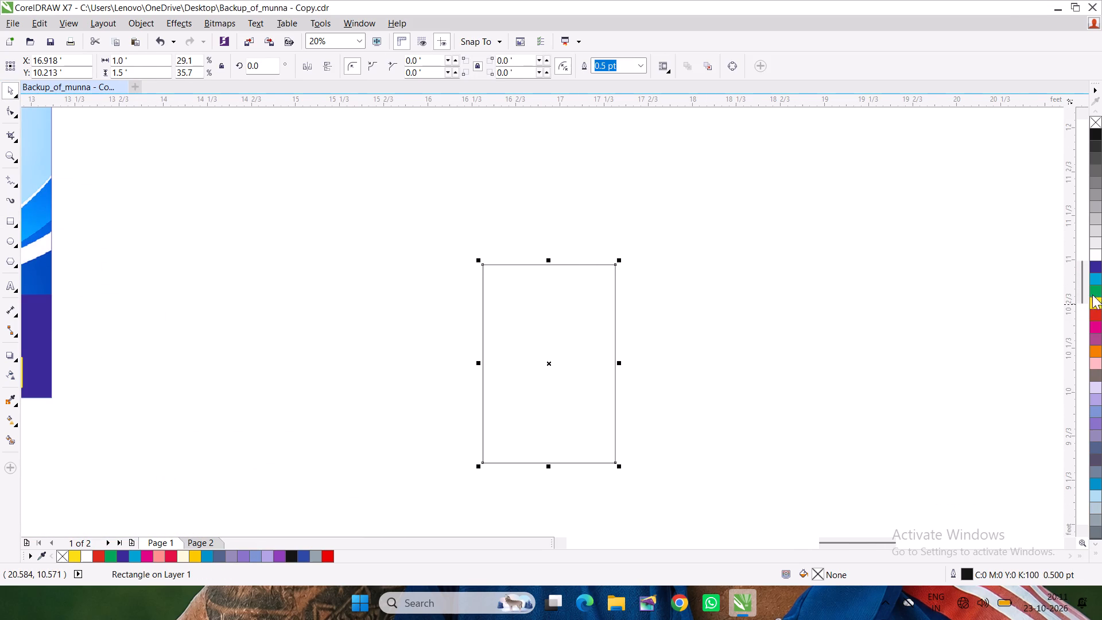
pyautogui.click(1096, 226)
pyautogui.click(1096, 216)
pyautogui.click(1095, 198)
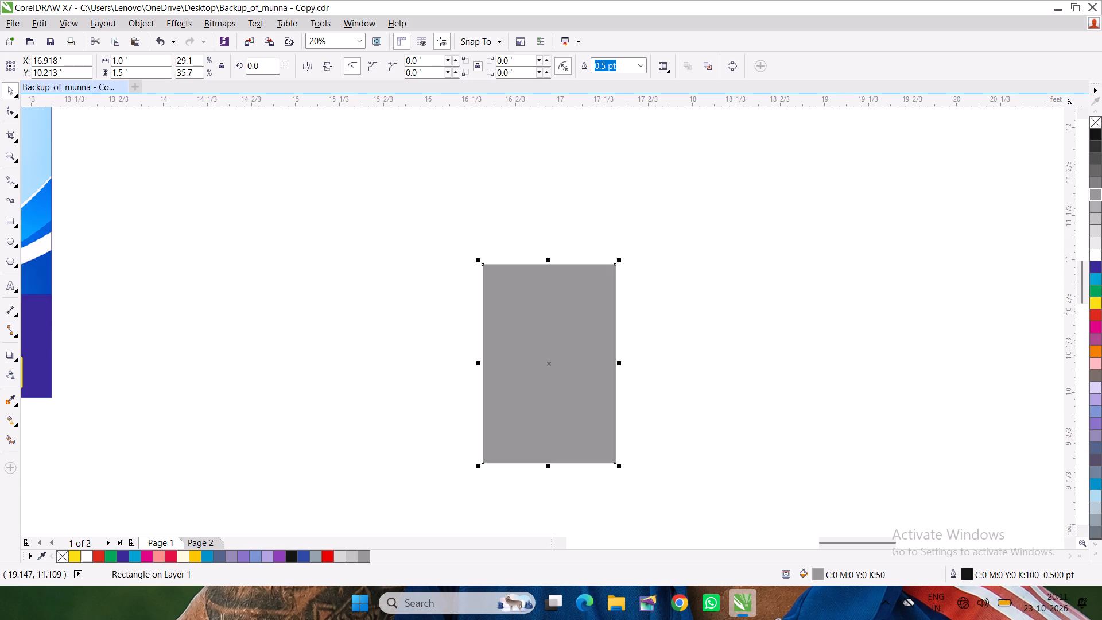
# Duplicate the grey rectangle and place the copy flush against the original's left edge, at about X 15.91 ft and Y 10.22 ft.
pyautogui.hotkey('ctrl', 'c')
pyautogui.hotkey('ctrl', 'v')
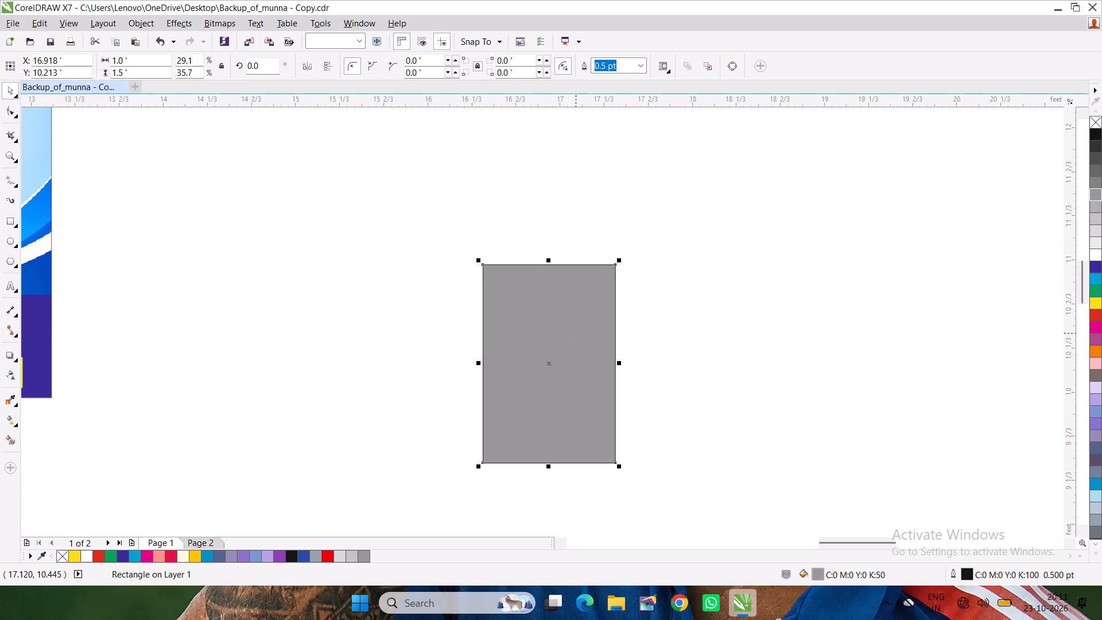
pyautogui.moveTo(548, 363); pyautogui.dragTo(405, 362)
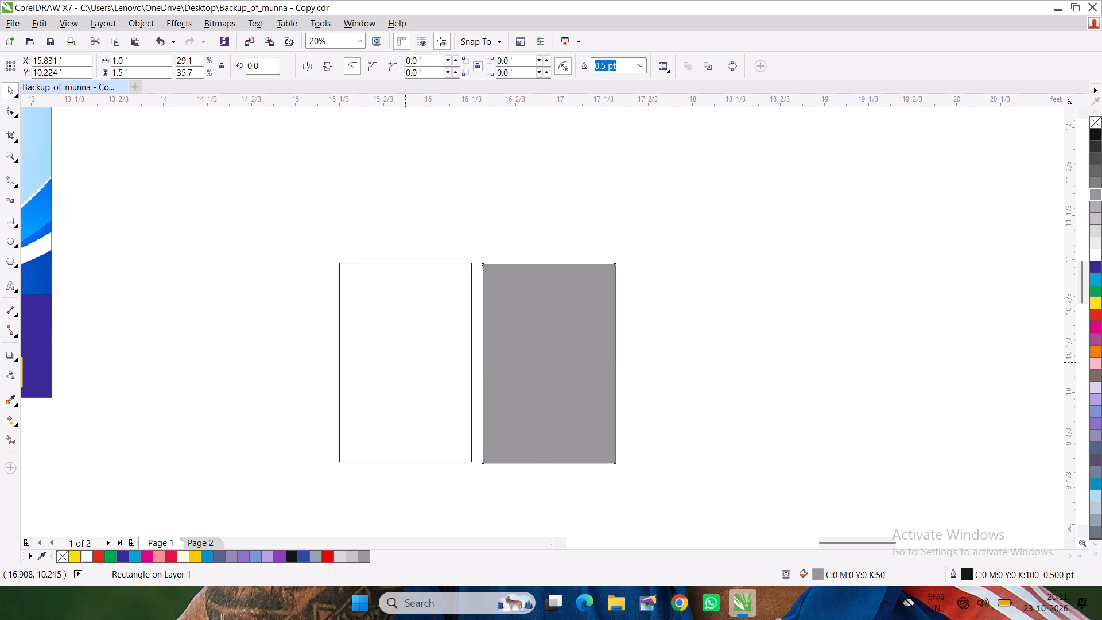
pyautogui.moveTo(405, 362); pyautogui.dragTo(410, 365)
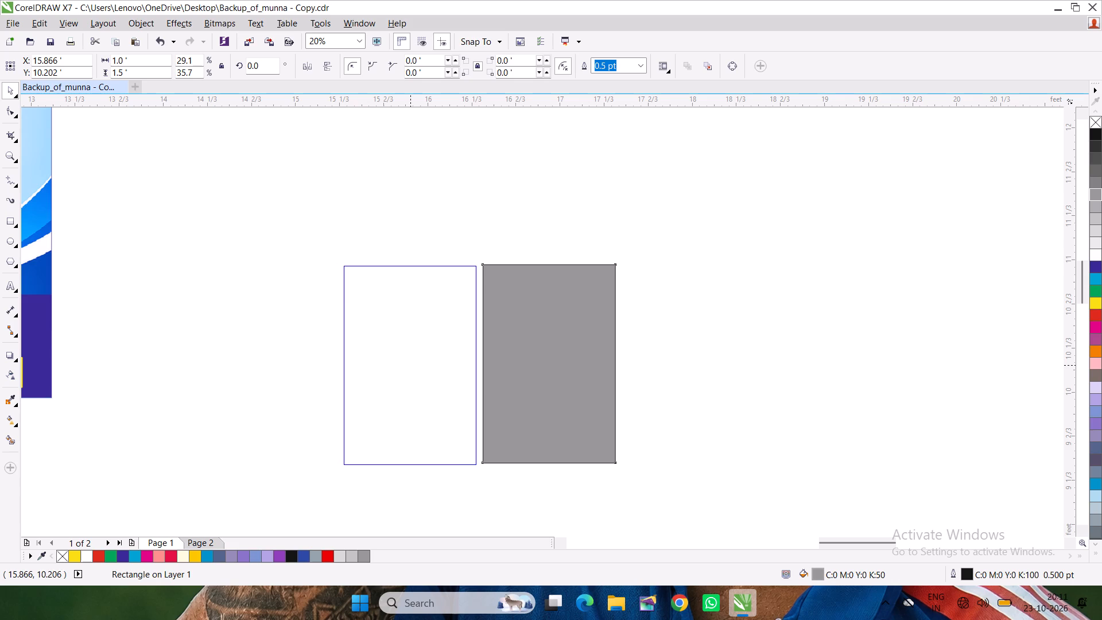
pyautogui.moveTo(410, 365); pyautogui.dragTo(416, 363)
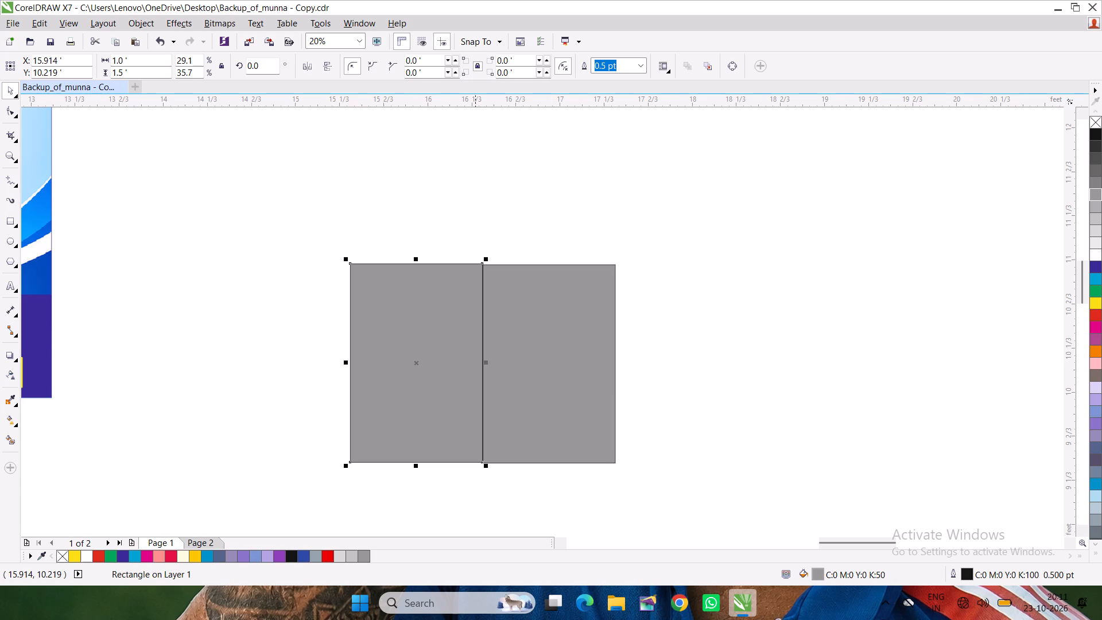
pyautogui.click(681, 393)
# Set the outline of both grey rectangles to the same 50% black as their fill.
pyautogui.click(469, 356)
pyautogui.rightClick(1093, 192)
pyautogui.click(611, 323)
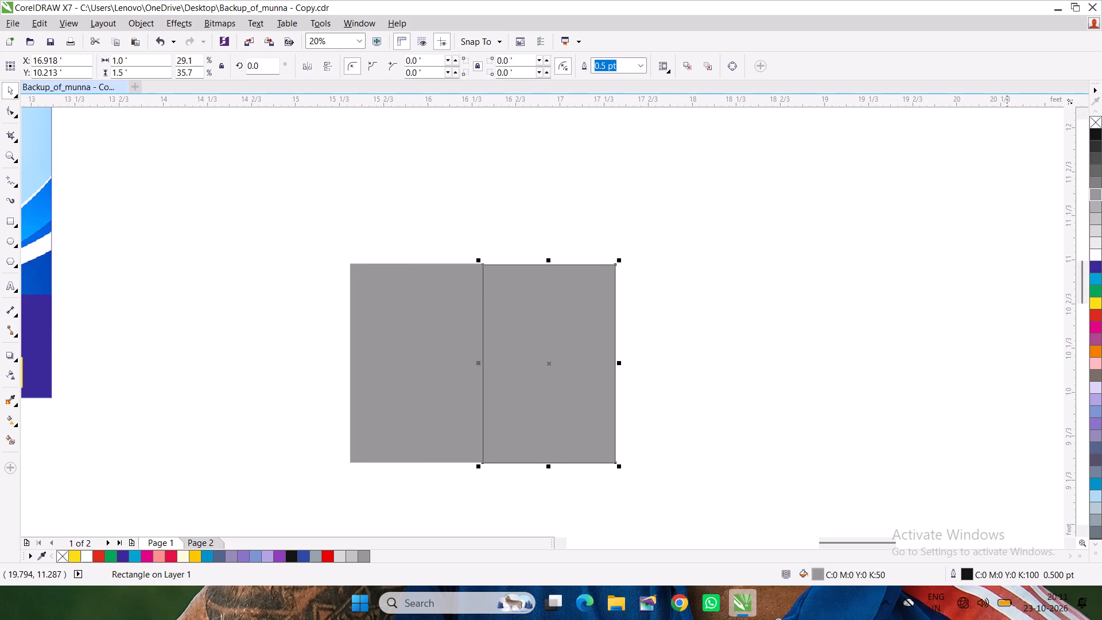
pyautogui.rightClick(1096, 196)
pyautogui.click(806, 256)
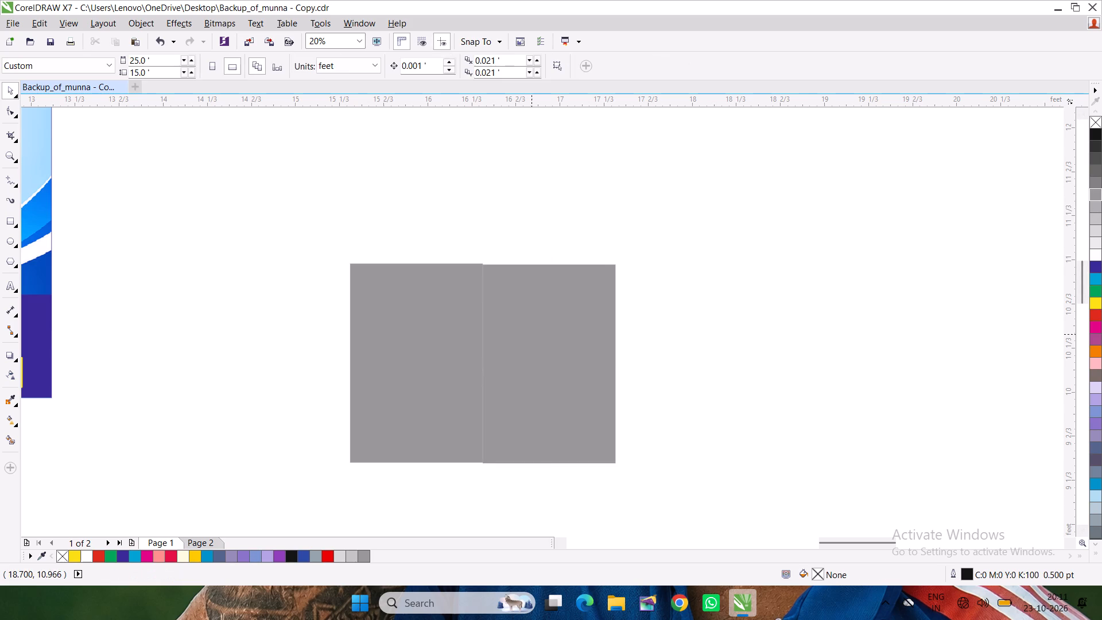
# Leave a narrow gap between the grey rectangles, moving the right one to about X 17.0 ft and the left one to about X 15.97 ft.
pyautogui.moveTo(523, 367); pyautogui.dragTo(534, 366)
pyautogui.click(724, 394)
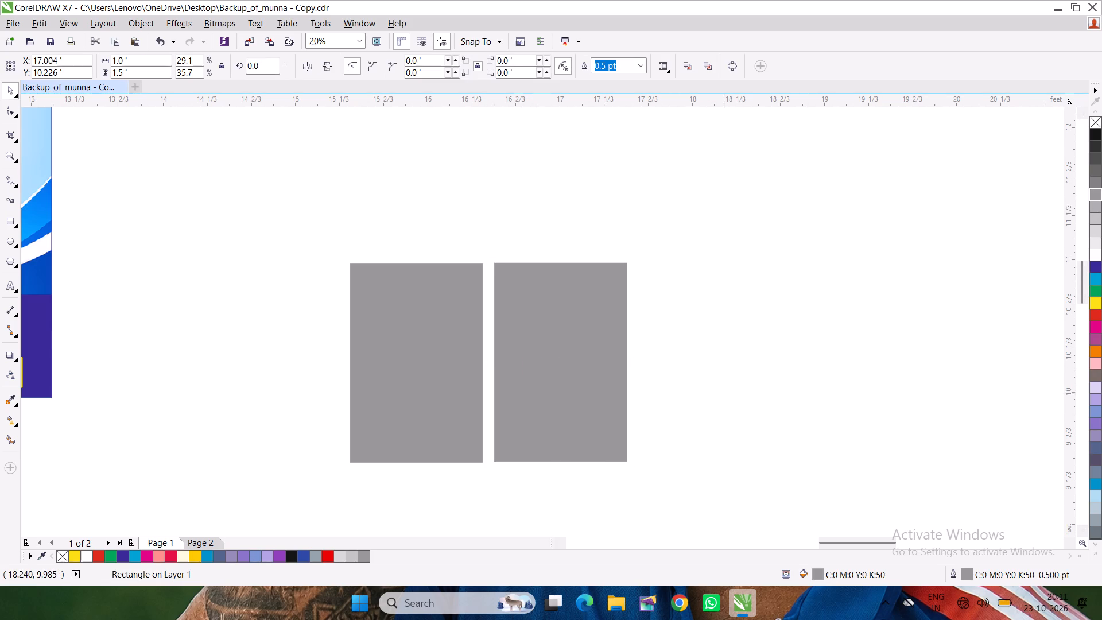
pyautogui.moveTo(434, 378); pyautogui.dragTo(442, 376)
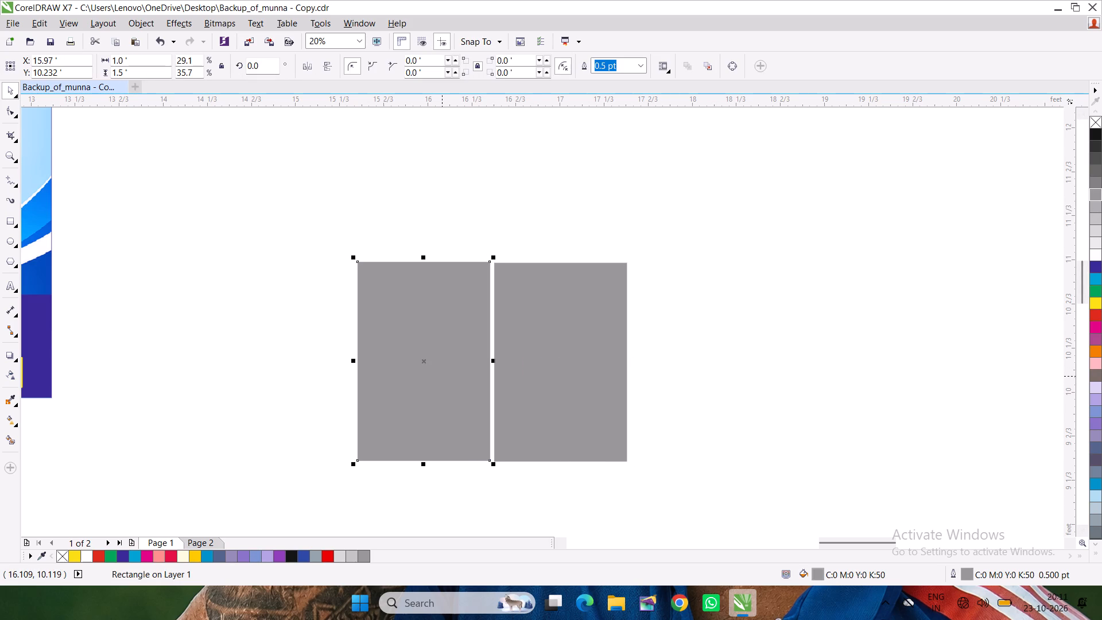
pyautogui.click(388, 183)
# Save the Backup_of_munna - Copy document with the two grey panels.
pyautogui.moveTo(348, 37); pyautogui.dragTo(211, 53)
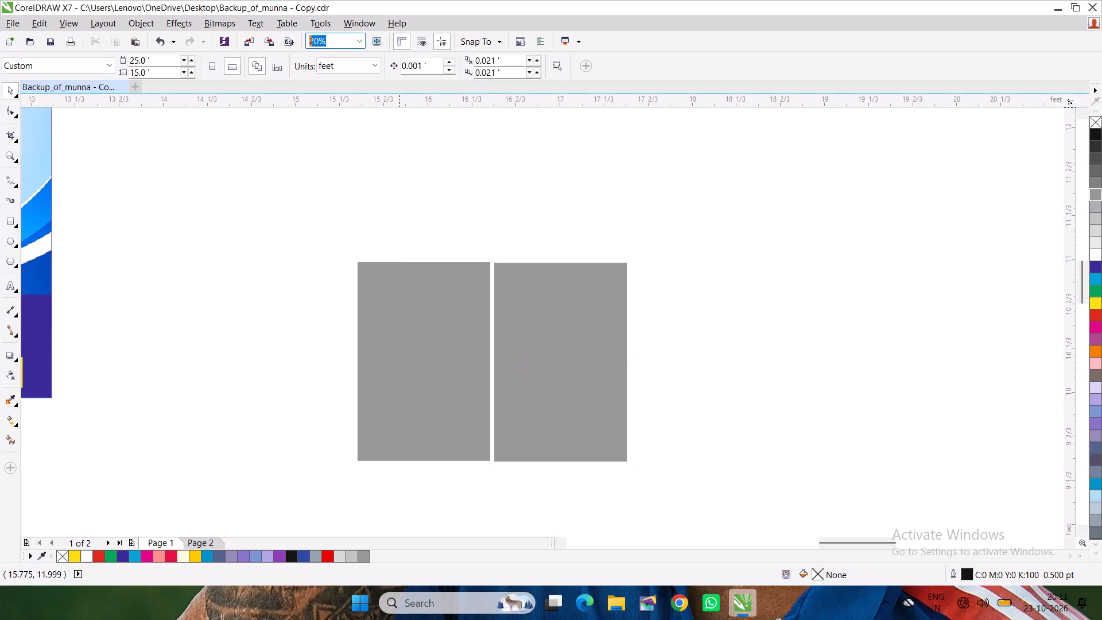
pyautogui.moveTo(211, 53); pyautogui.dragTo(208, 52)
pyautogui.press('5')
pyautogui.press('Return')
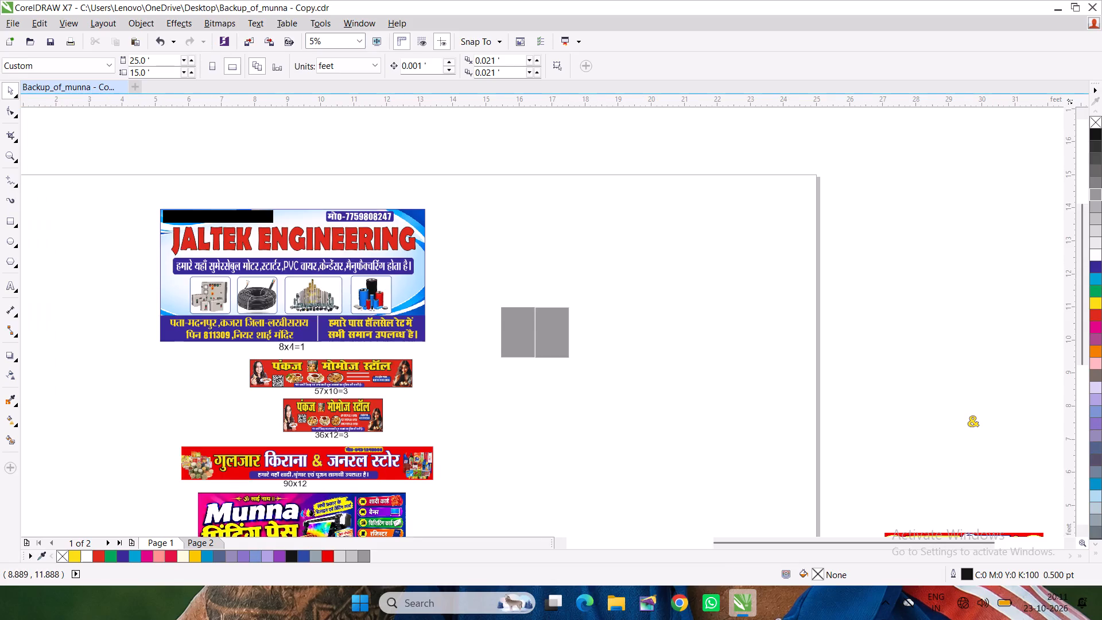
pyautogui.moveTo(67, 493); pyautogui.dragTo(75, 537)
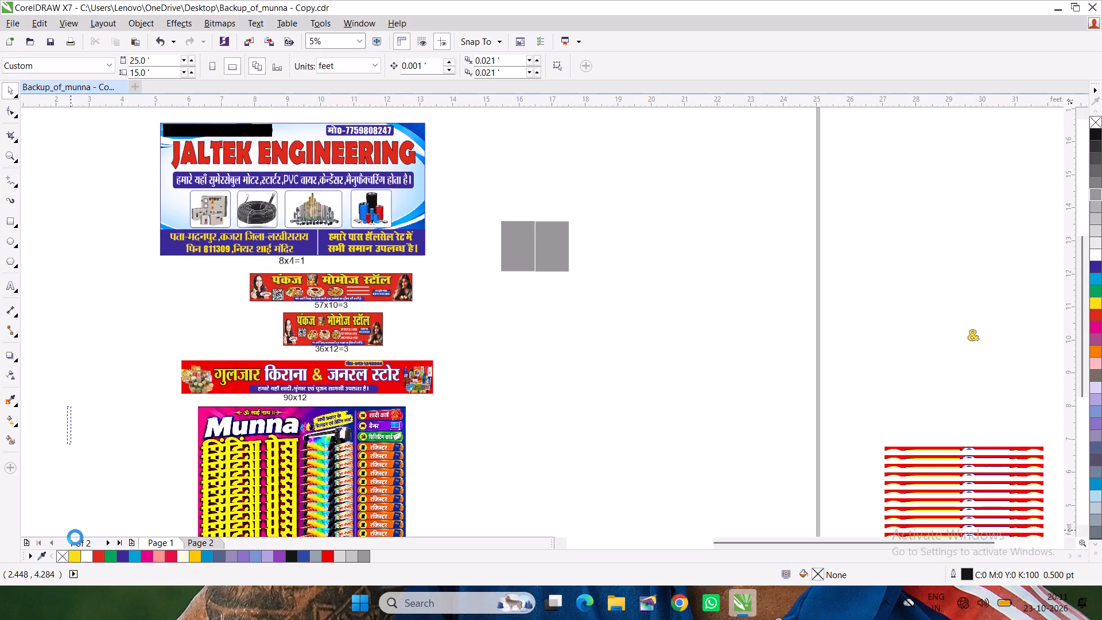
pyautogui.hotkey('ctrl', 's')
pyautogui.hotkey('ctrl', 's')
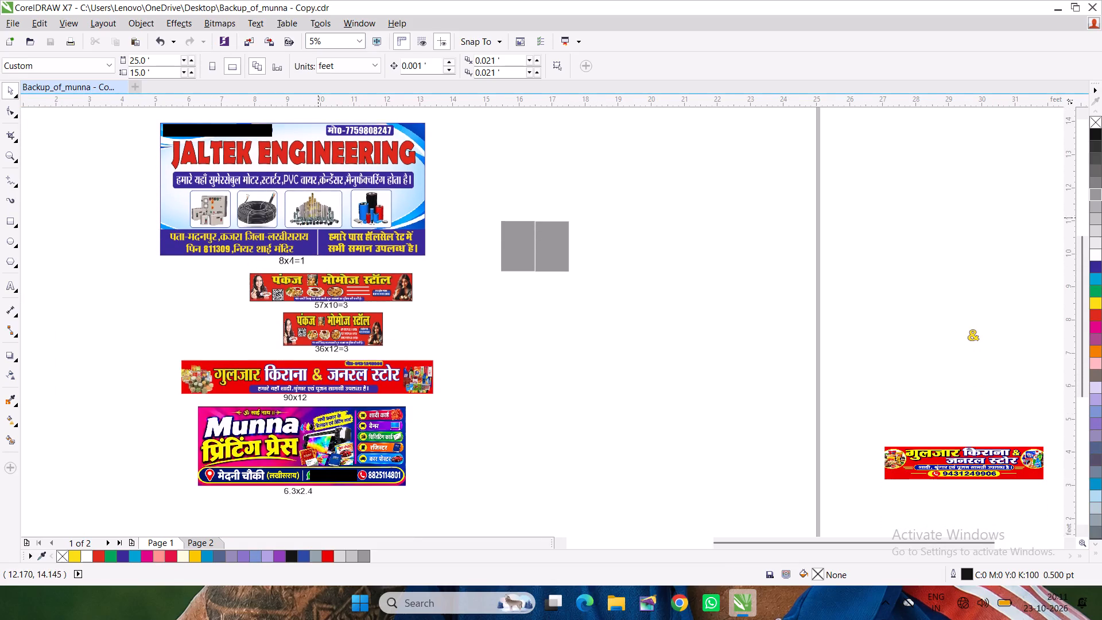
pyautogui.click(197, 373)
pyautogui.hotkey('ctrl', 's')
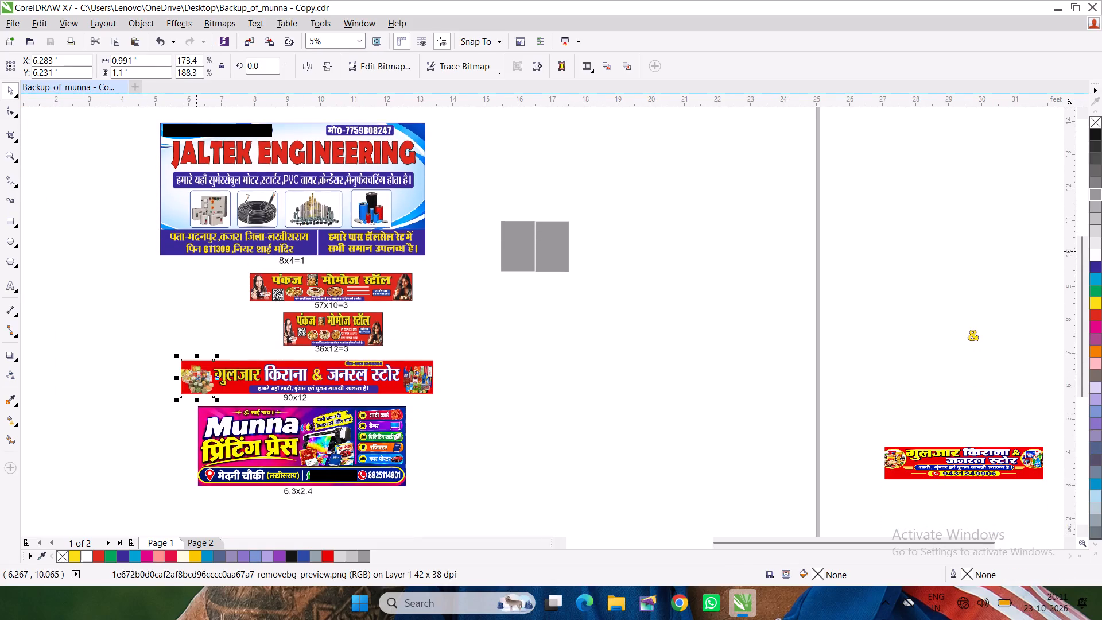
pyautogui.hotkey('ctrl', 's')
pyautogui.hotkey('ctrl', 's')
pyautogui.hotkey('ctrl', 's')
pyautogui.hotkey('ctrl', 's')
pyautogui.hotkey('ctrl', 's')
pyautogui.keyDown('ctrl'); pyautogui.click(123, 269); pyautogui.keyUp('ctrl')
pyautogui.hotkey('ctrl', 's')
pyautogui.hotkey('ctrl', 's')
pyautogui.hotkey('ctrl', 's')
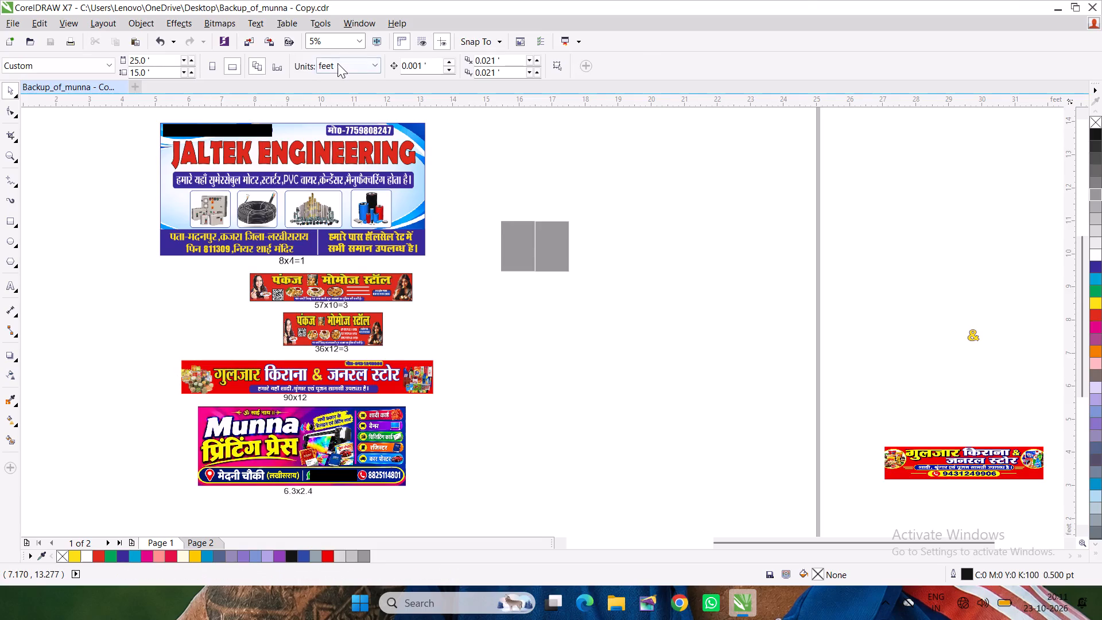
# Close CorelDRAW to return to the desktop.
pyautogui.click(1091, 5)
pyautogui.click(1091, 5)
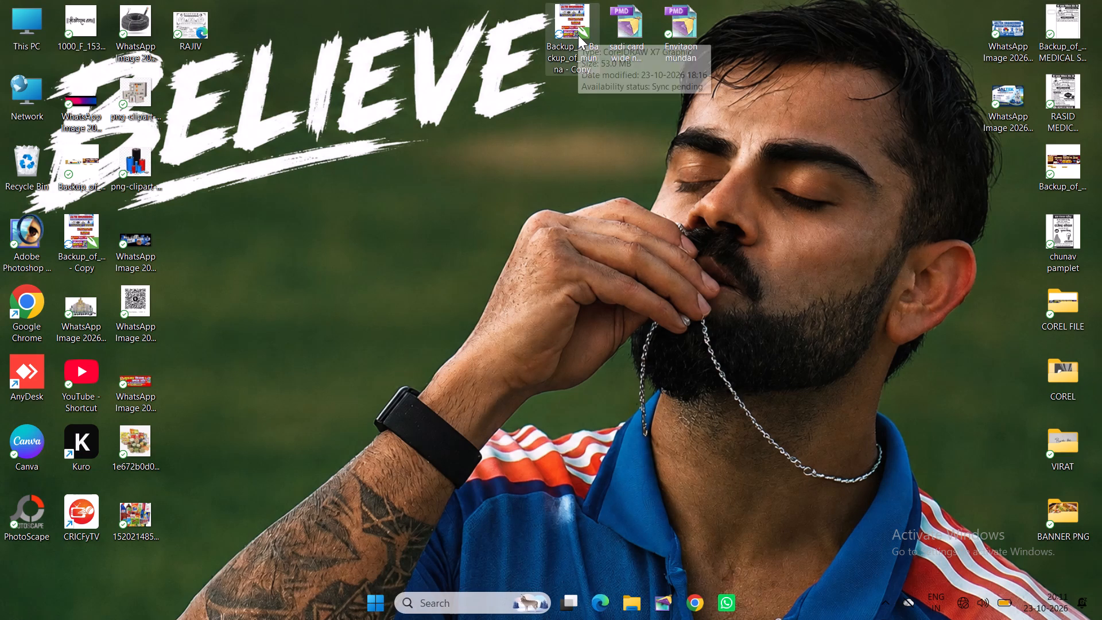
# Copy the Backup_of_Backup_of_munna - Copy file from the desktop to the root of the CONSISTENT (F:) drive.
pyautogui.hotkey('ctrl', 'c')
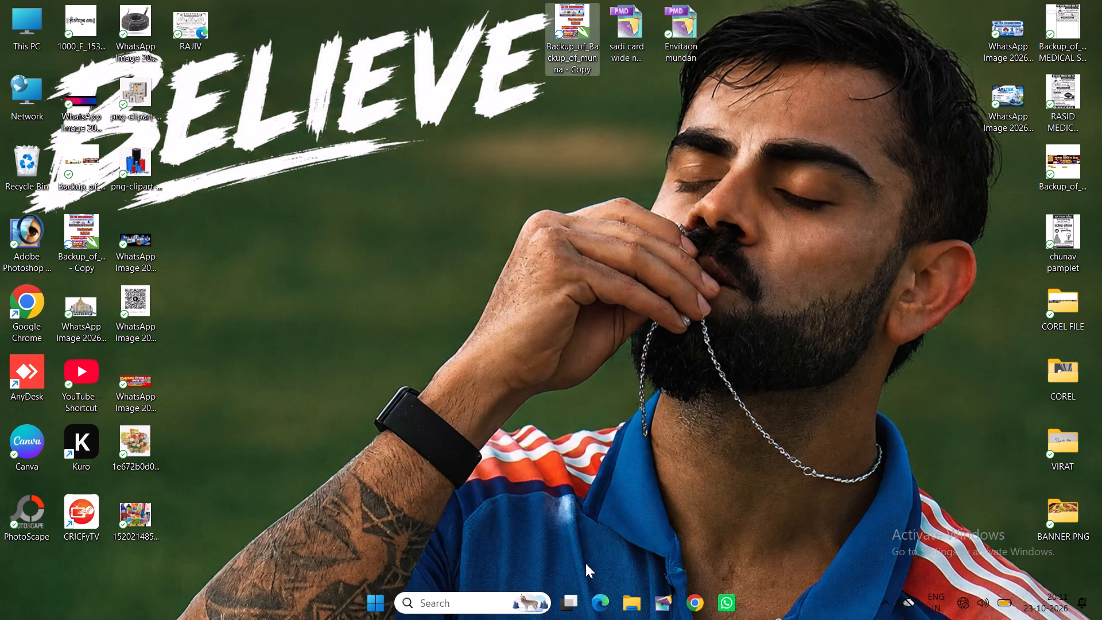
pyautogui.doubleClick(28, 34)
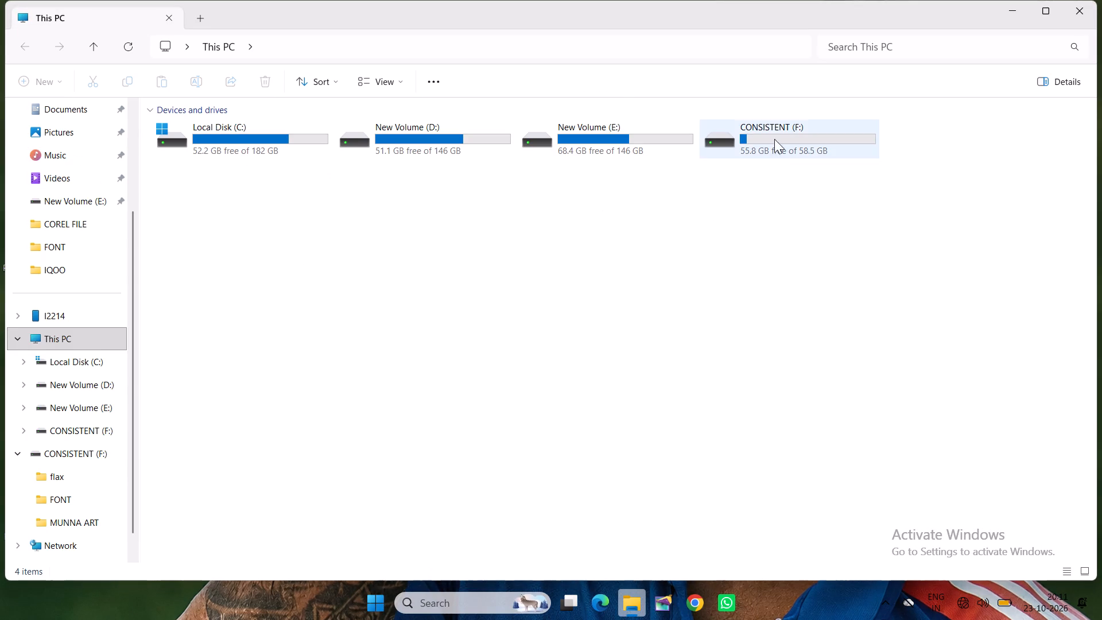
pyautogui.doubleClick(772, 135)
pyautogui.rightClick(402, 351)
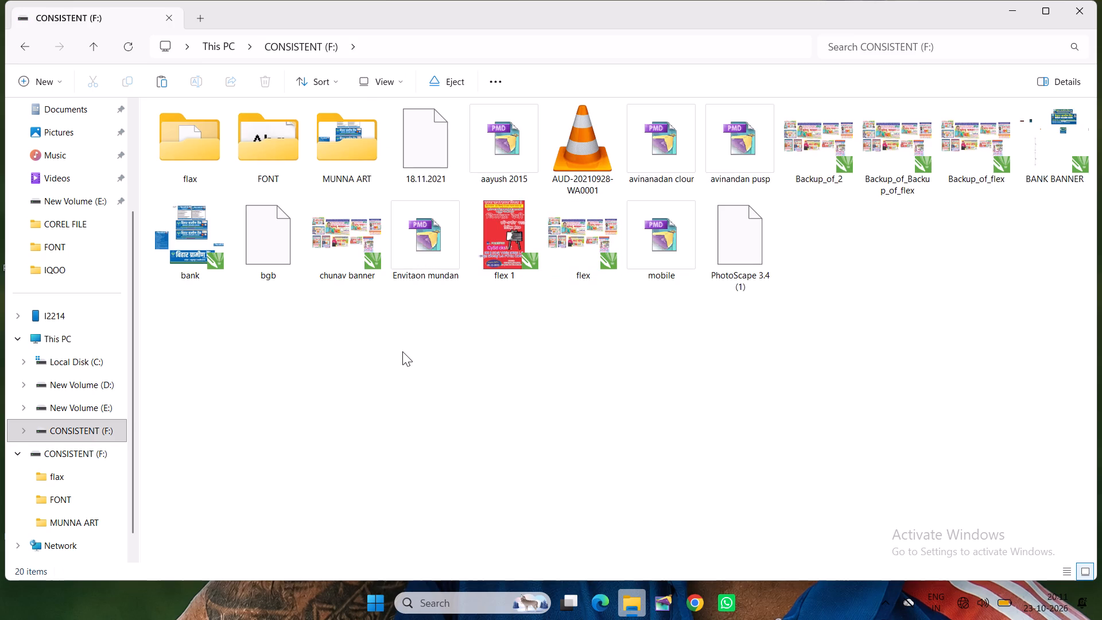
pyautogui.click(296, 346)
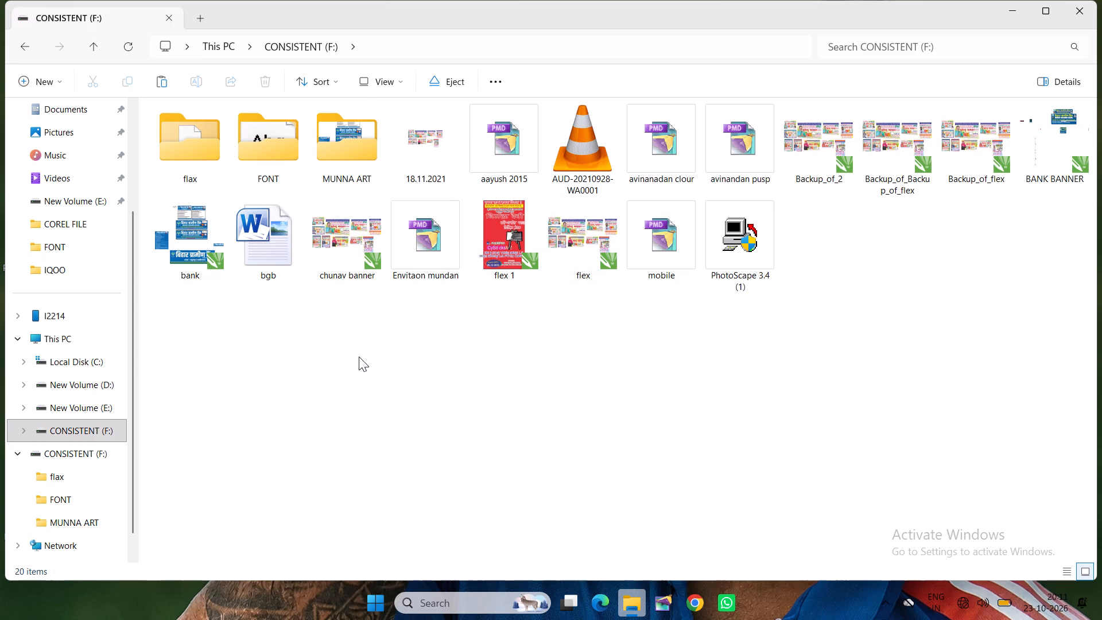
pyautogui.hotkey('ctrl', 'v')
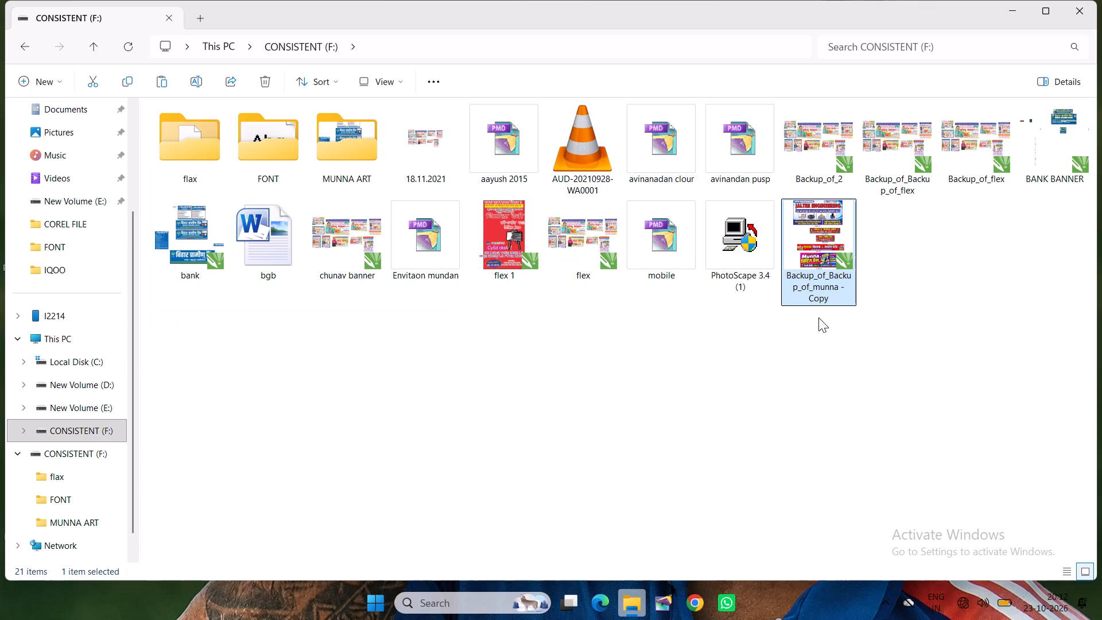
# Rename the copied file on the CONSISTENT (F:) drive as PRINTING.
pyautogui.rightClick(817, 303)
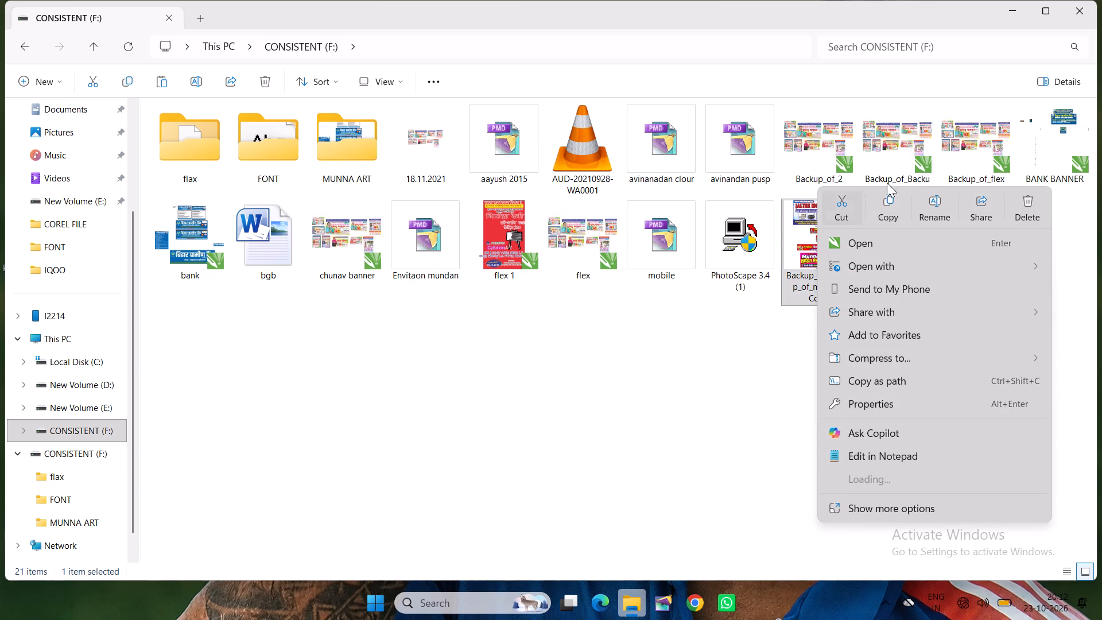
pyautogui.click(936, 207)
pyautogui.write('PRINTING')
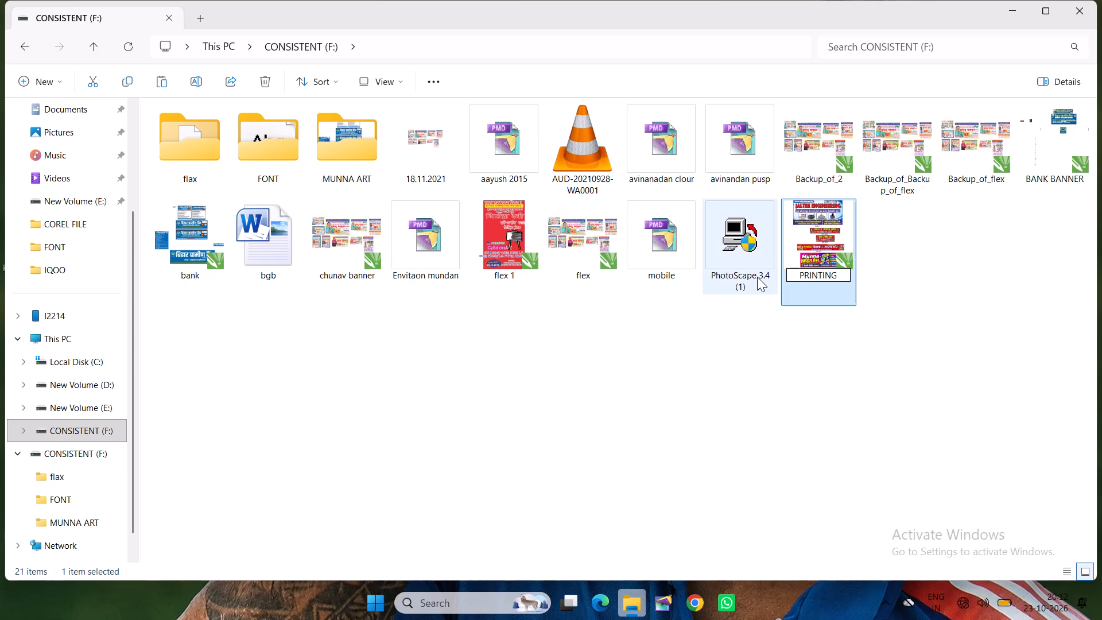
pyautogui.press('Return')
pyautogui.click(805, 390)
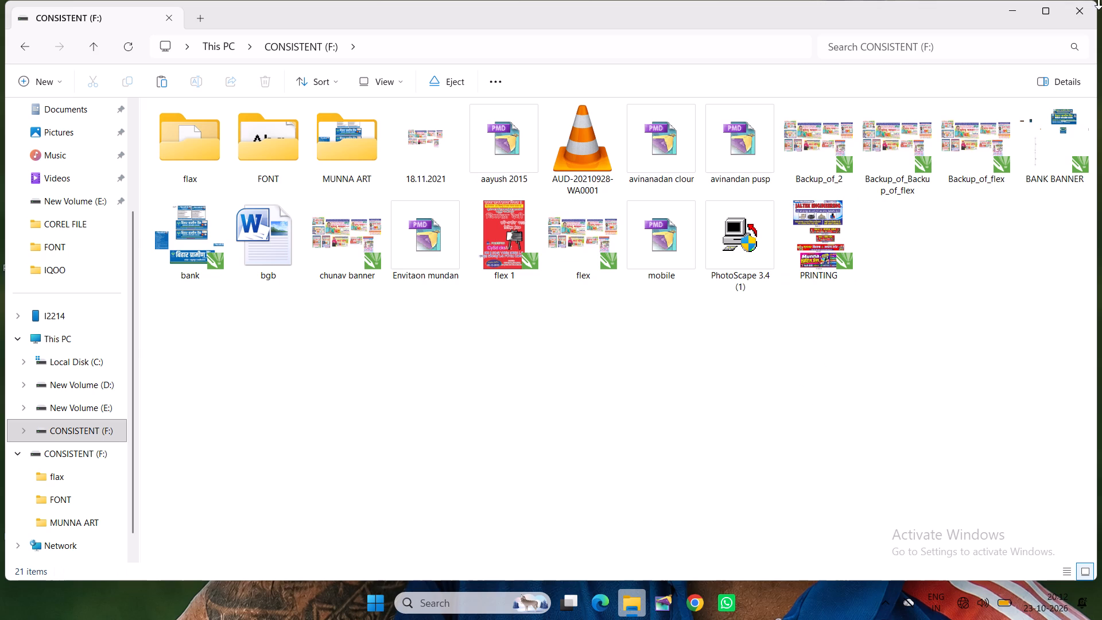
# Close the CONSISTENT (F:) folder window.
pyautogui.click(1042, 17)
pyautogui.click(1101, 0)
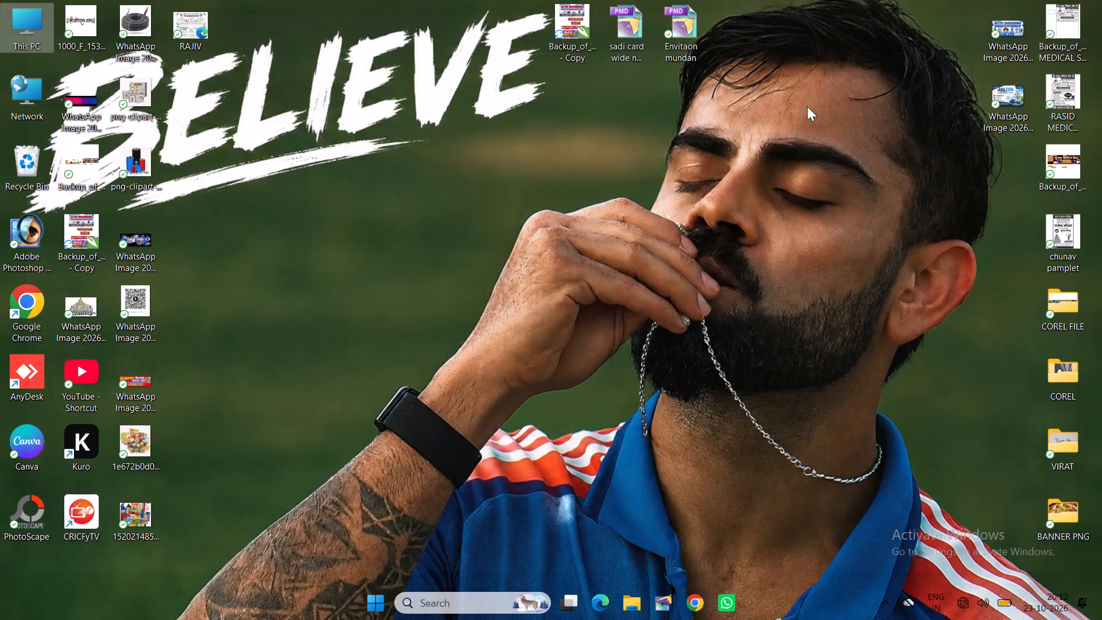
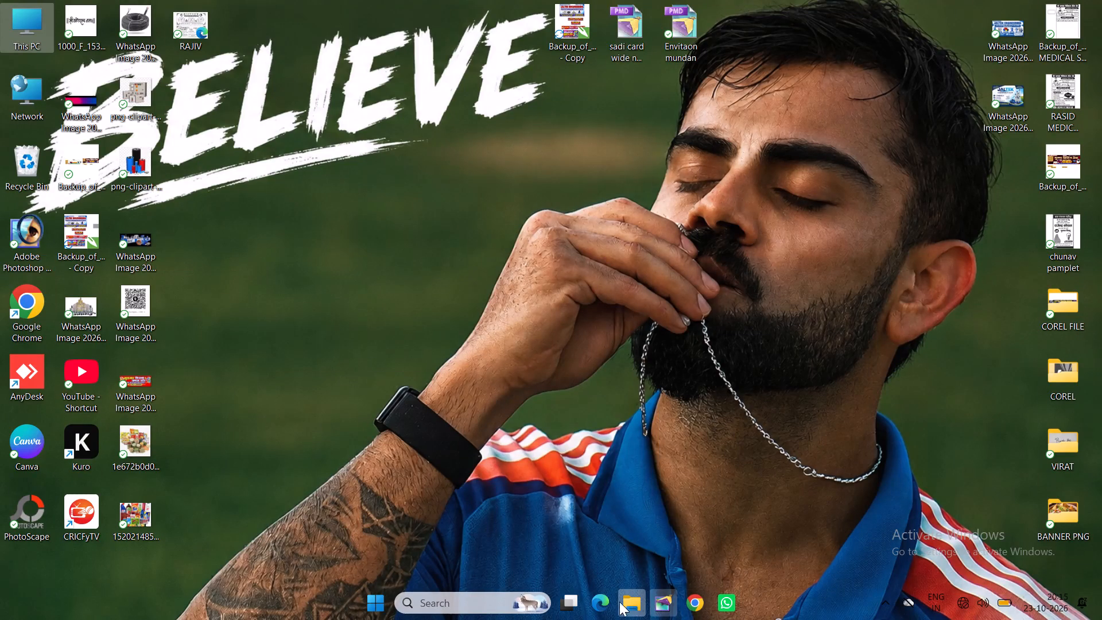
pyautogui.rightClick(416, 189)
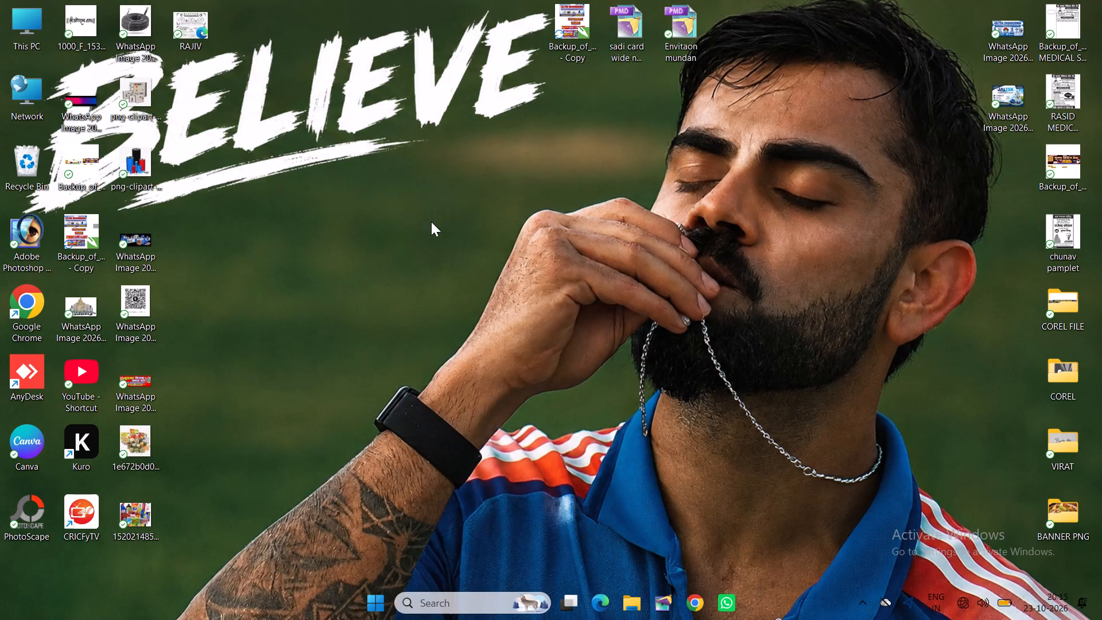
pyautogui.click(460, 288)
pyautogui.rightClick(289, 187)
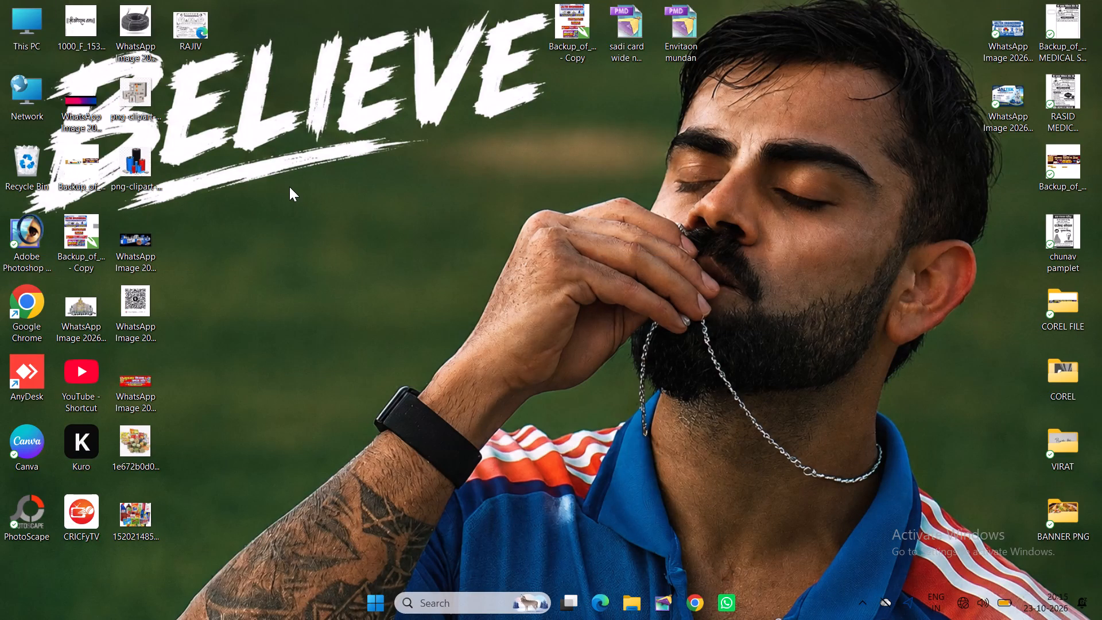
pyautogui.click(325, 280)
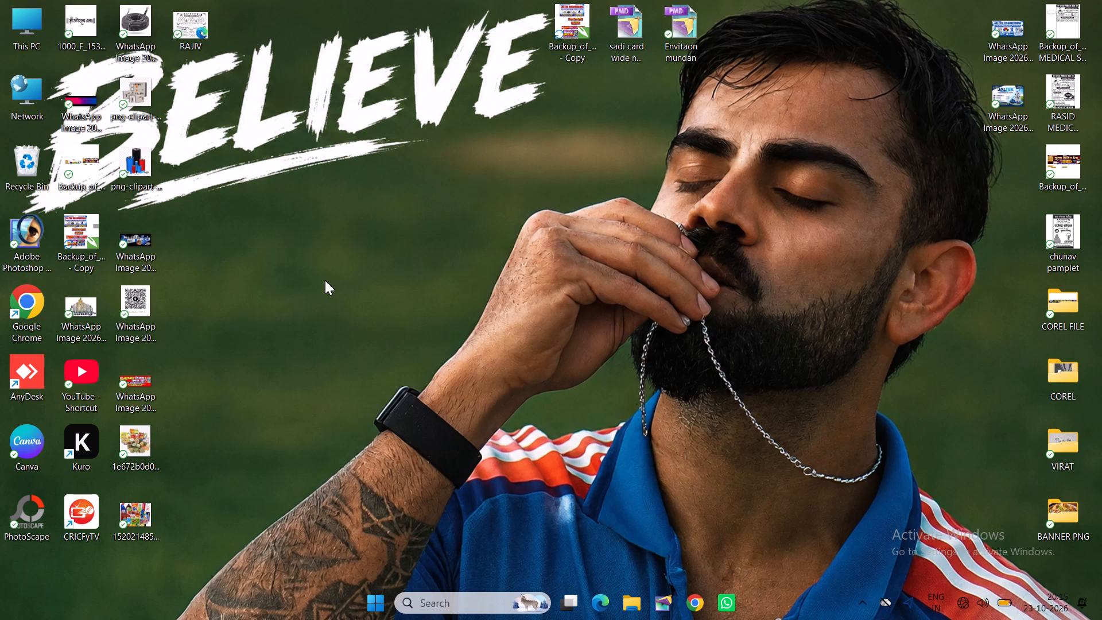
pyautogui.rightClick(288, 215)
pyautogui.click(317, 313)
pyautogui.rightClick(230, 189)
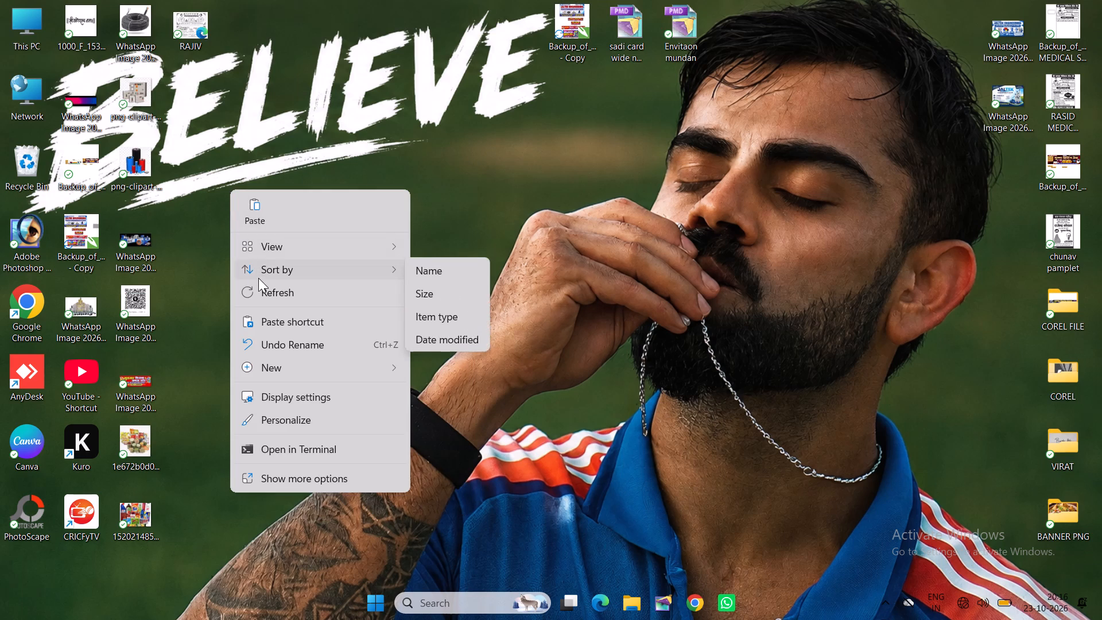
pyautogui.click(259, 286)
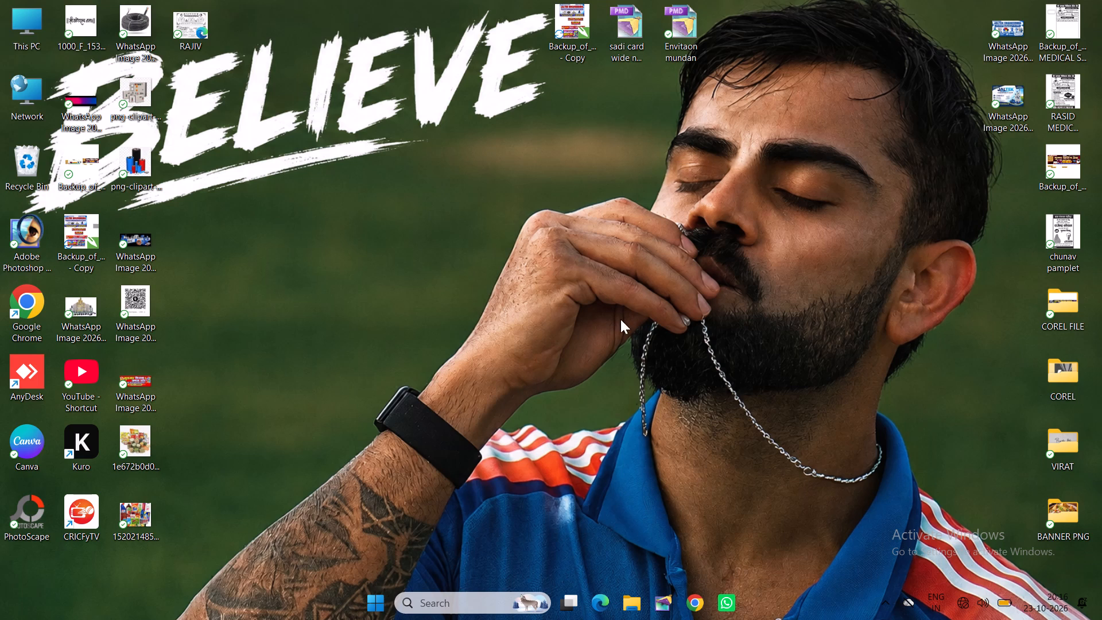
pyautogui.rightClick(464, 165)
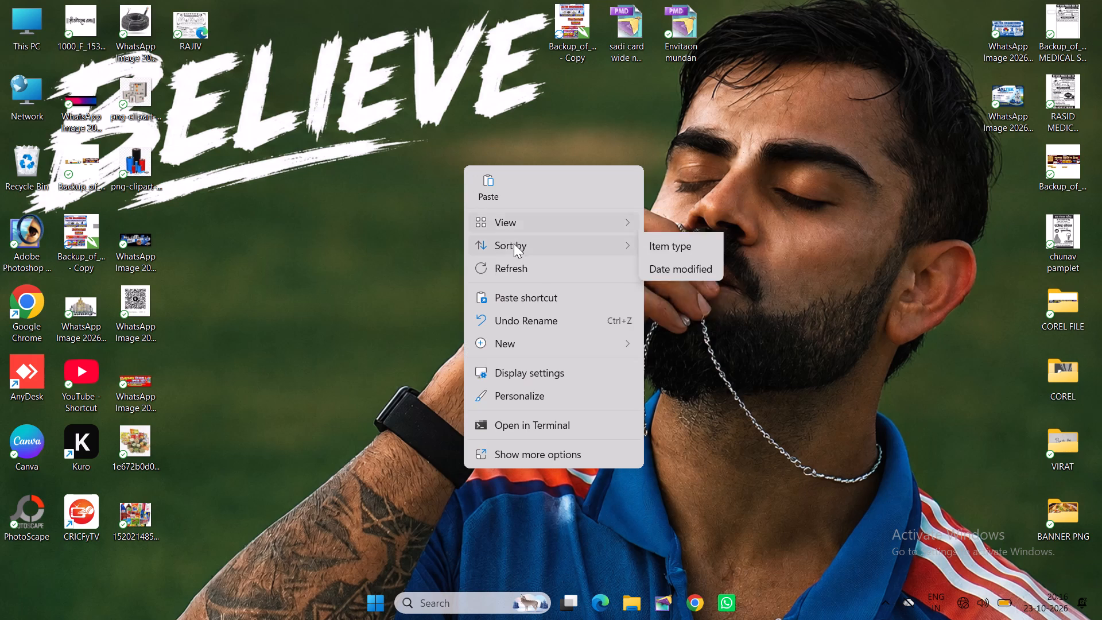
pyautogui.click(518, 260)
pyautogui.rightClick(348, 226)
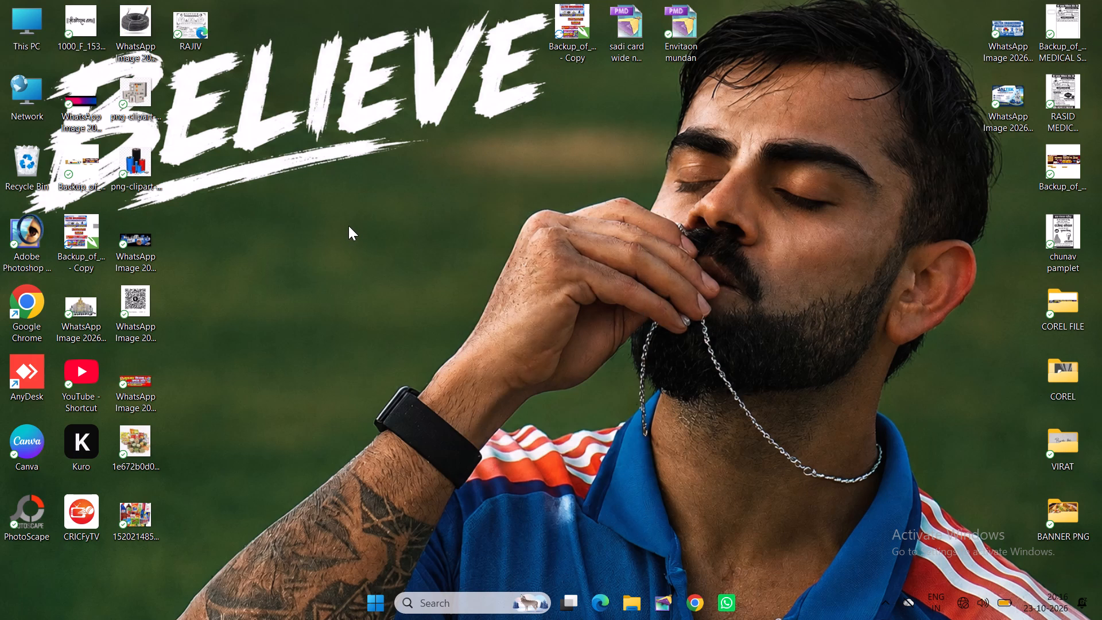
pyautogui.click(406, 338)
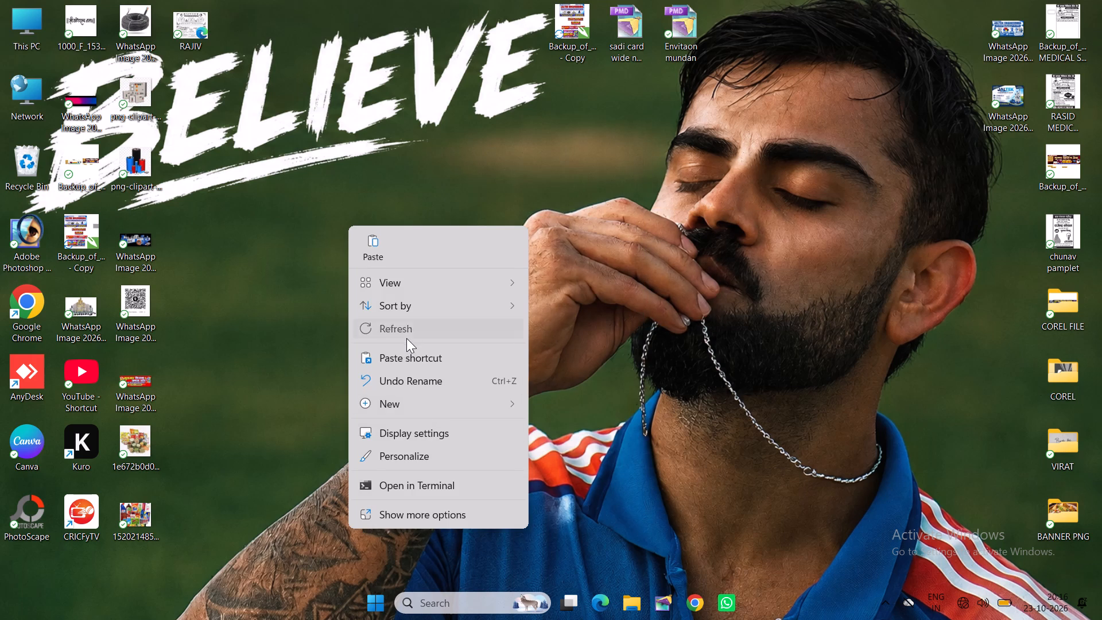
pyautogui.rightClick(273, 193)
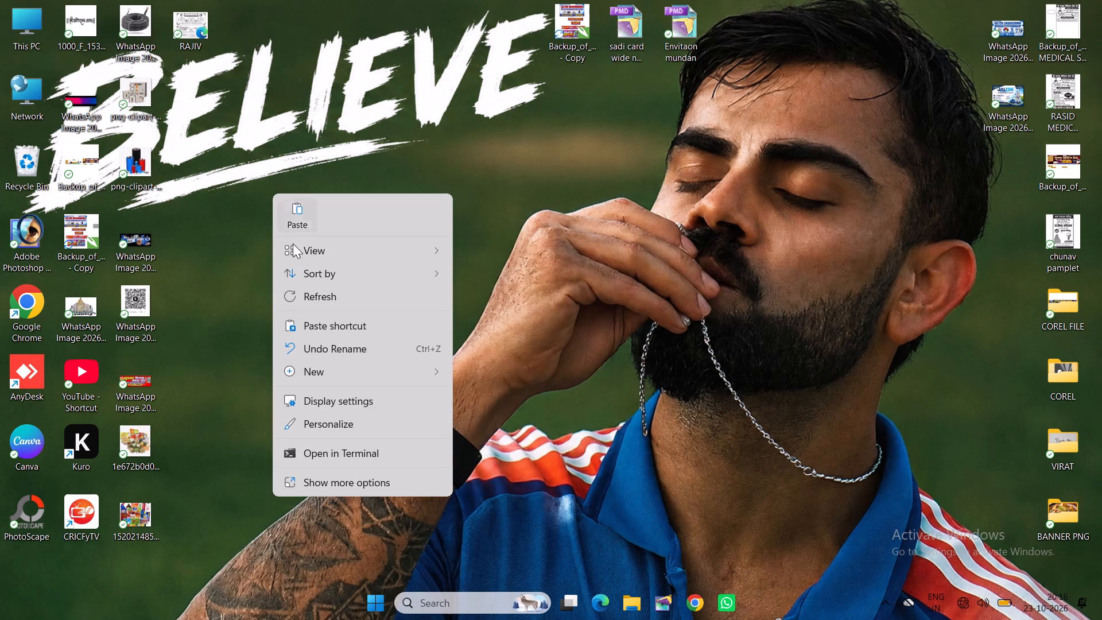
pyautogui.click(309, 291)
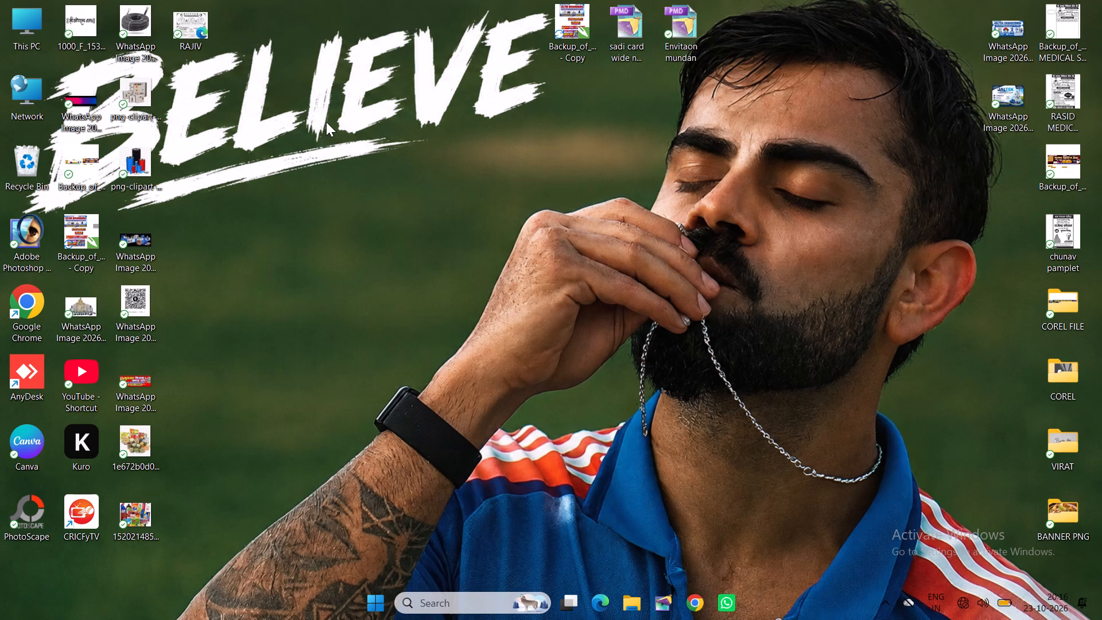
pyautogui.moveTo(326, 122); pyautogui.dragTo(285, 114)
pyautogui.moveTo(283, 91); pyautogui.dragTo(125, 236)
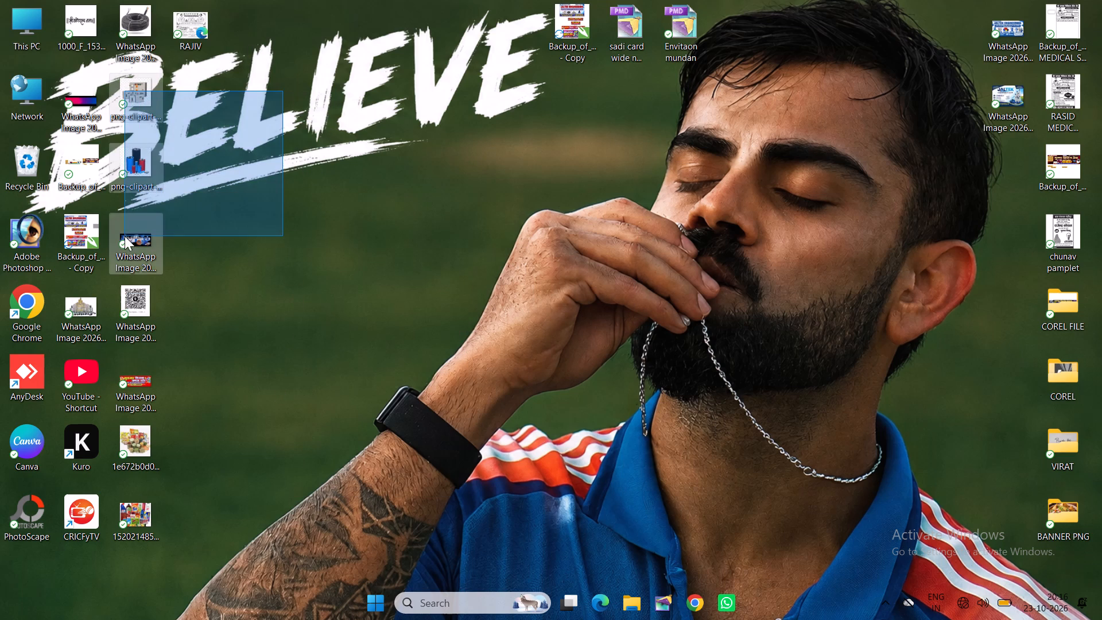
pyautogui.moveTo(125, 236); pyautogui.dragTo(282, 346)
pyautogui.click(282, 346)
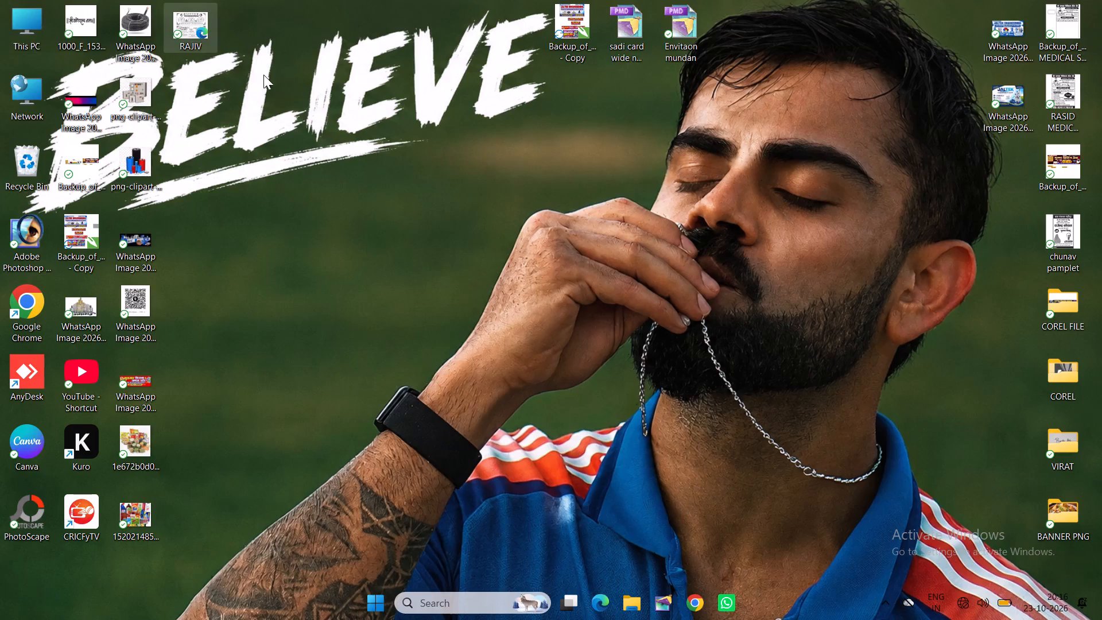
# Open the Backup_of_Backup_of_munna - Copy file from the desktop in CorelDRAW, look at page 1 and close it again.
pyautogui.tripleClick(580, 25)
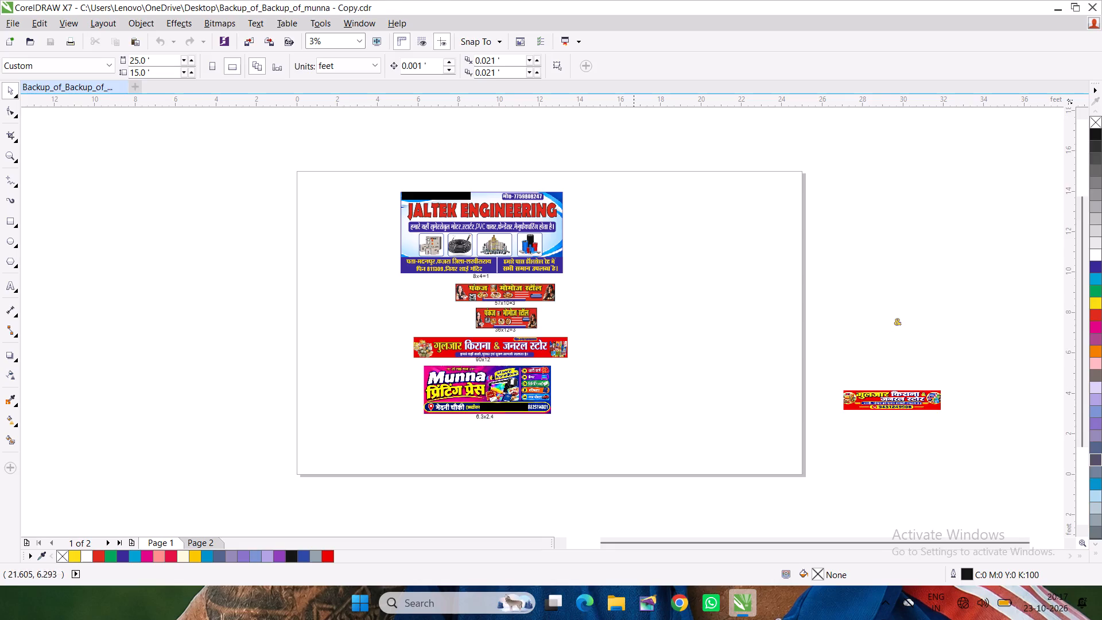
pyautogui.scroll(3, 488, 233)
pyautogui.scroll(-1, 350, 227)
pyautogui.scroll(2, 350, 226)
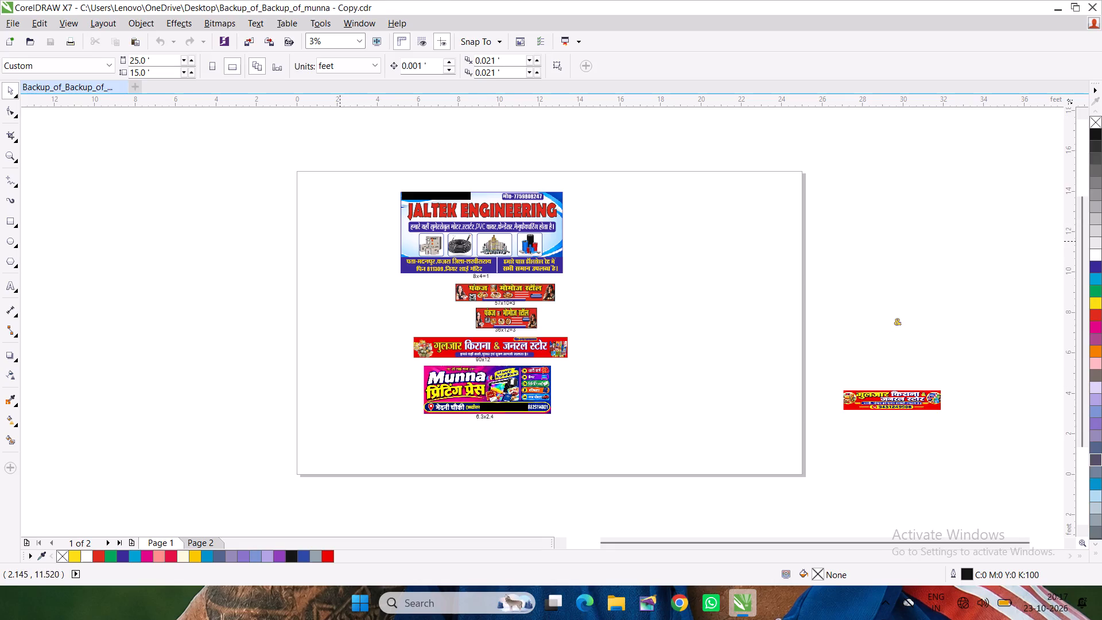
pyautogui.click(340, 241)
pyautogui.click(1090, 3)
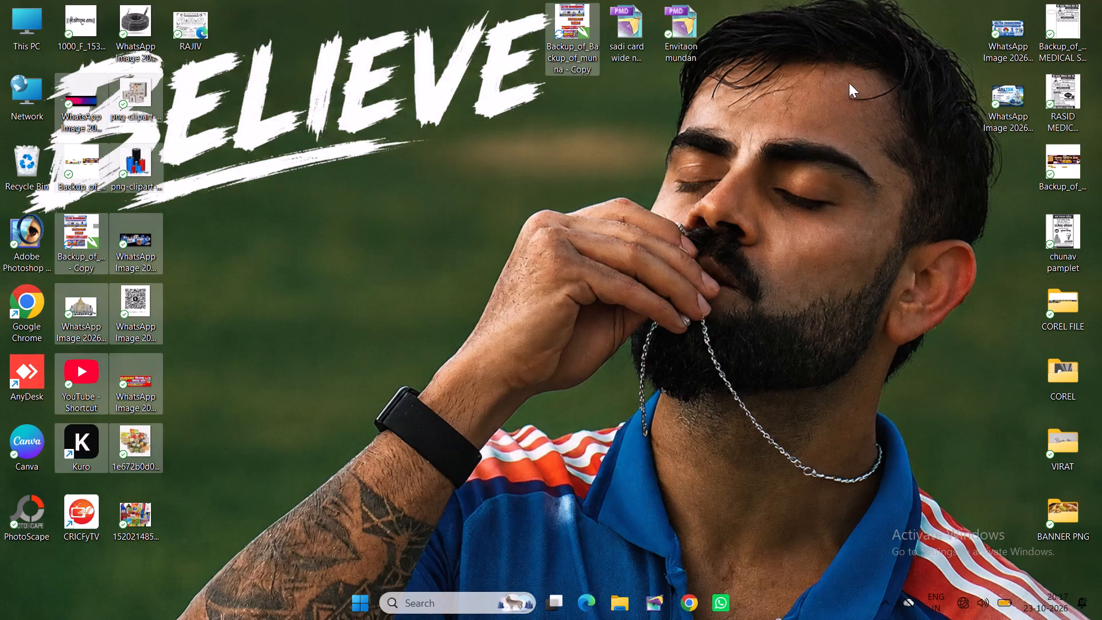
# Reopen the Backup_of_Backup_of_munna - Copy file from the desktop in CorelDRAW.
pyautogui.doubleClick(554, 34)
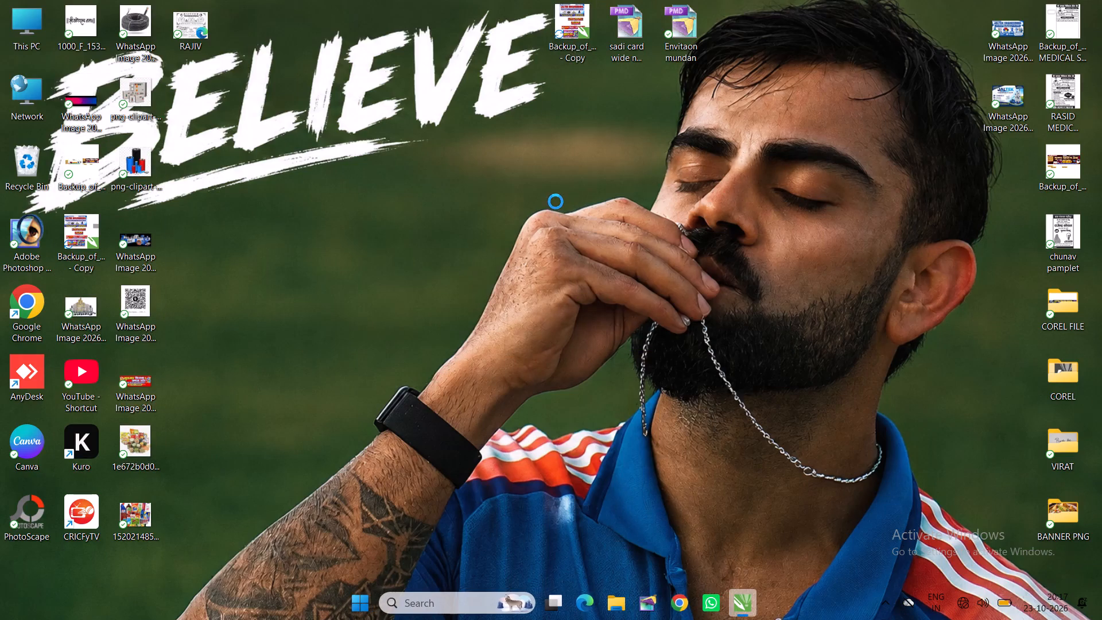
# Examine the Jaltek Engineering banner and the two momo stall banners on page 1 up close, including their text and size labels.
pyautogui.scroll(2, 500, 227)
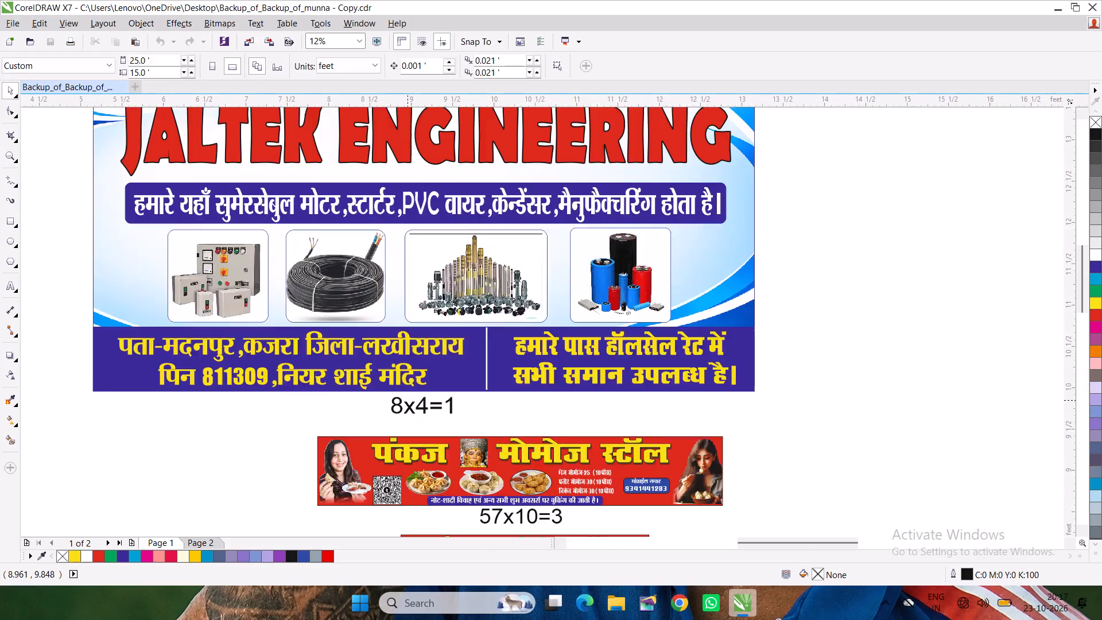
pyautogui.scroll(1, 408, 400)
pyautogui.scroll(-1, 406, 396)
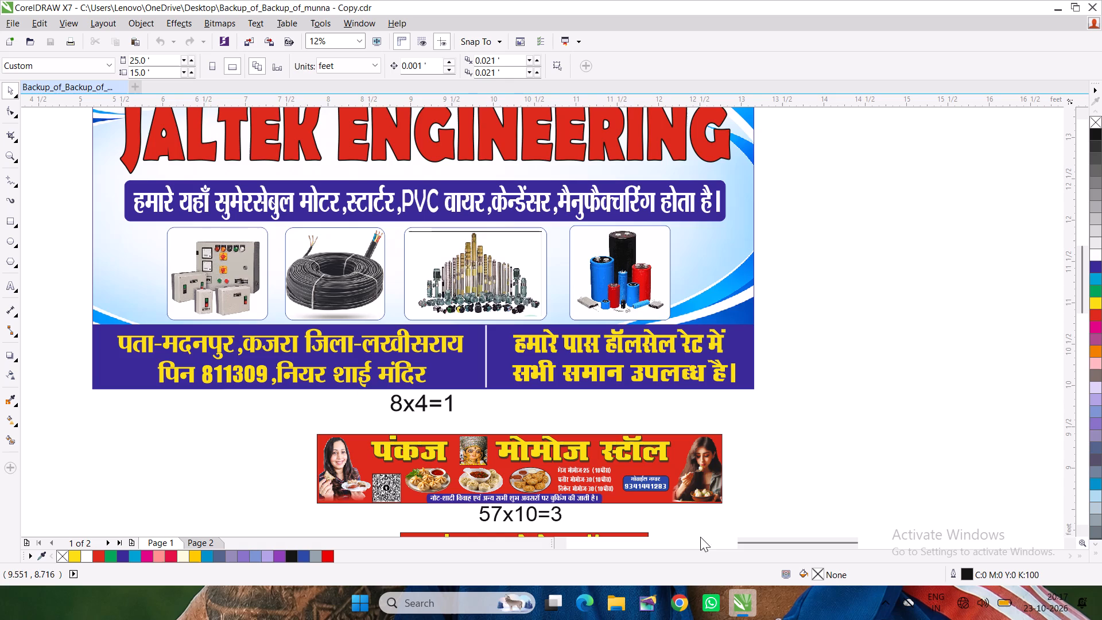
pyautogui.moveTo(824, 495); pyautogui.dragTo(822, 567)
pyautogui.moveTo(855, 491); pyautogui.dragTo(863, 518)
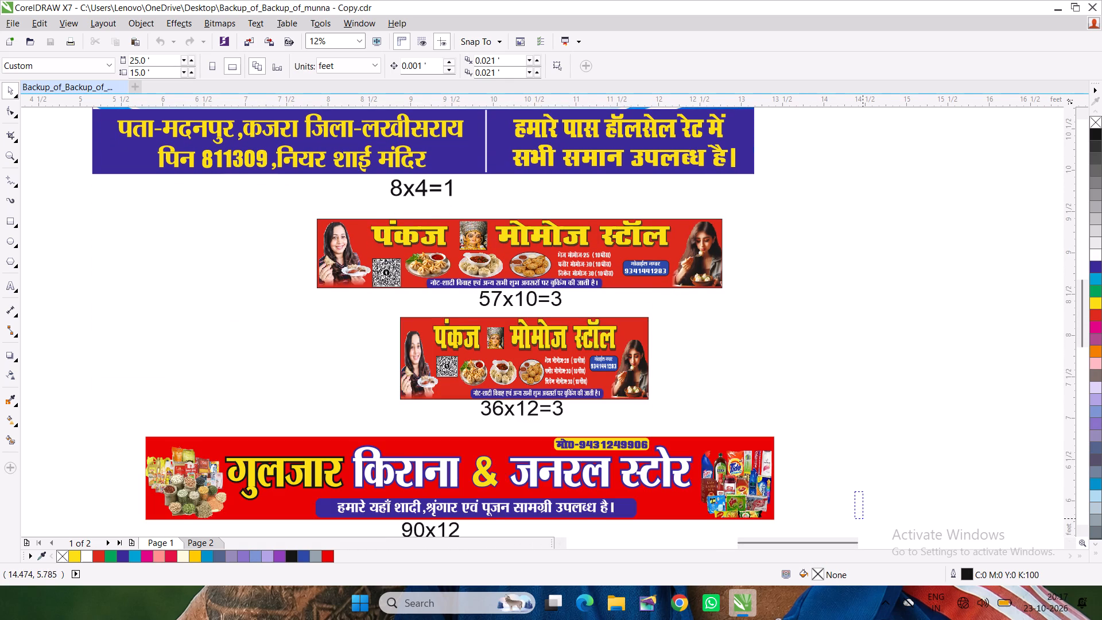
pyautogui.moveTo(863, 518); pyautogui.dragTo(862, 532)
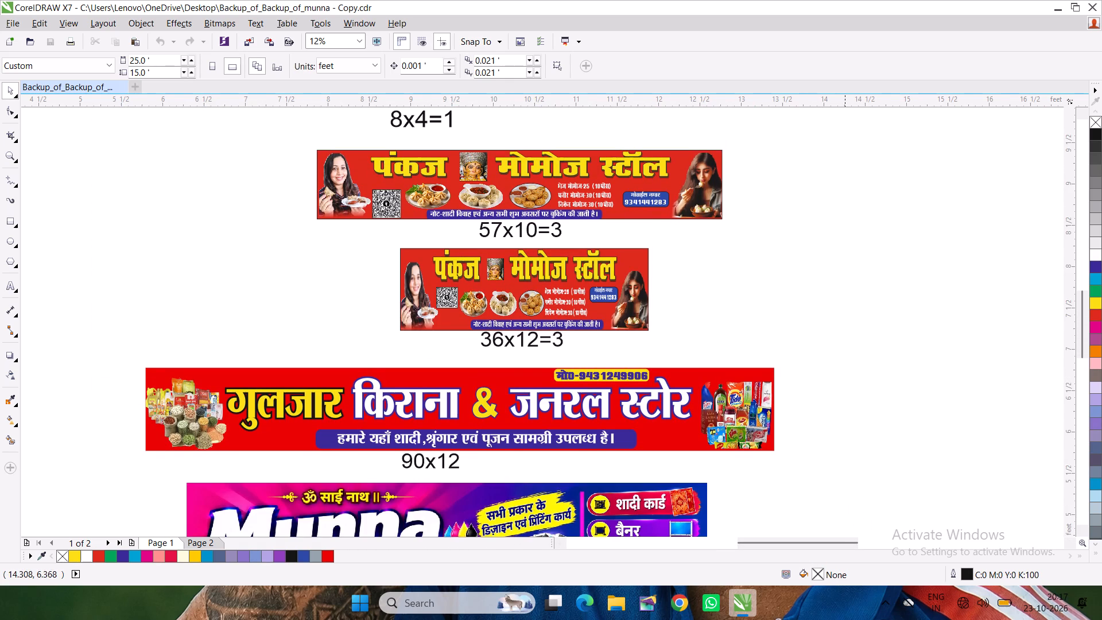
pyautogui.scroll(1, 634, 323)
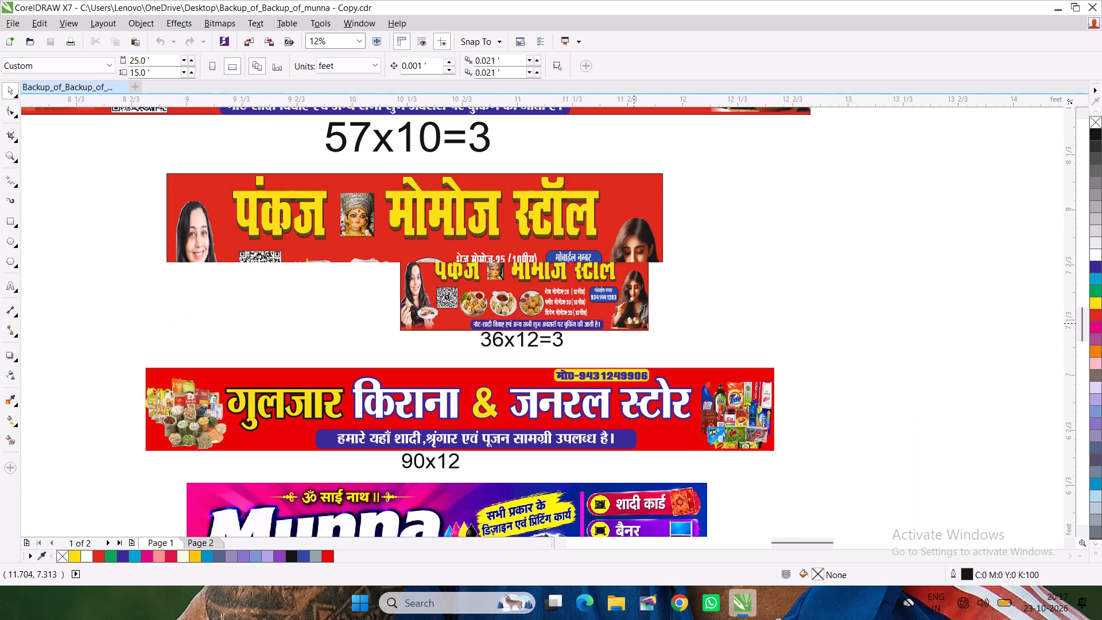
pyautogui.scroll(1, 634, 323)
pyautogui.scroll(-1, 568, 311)
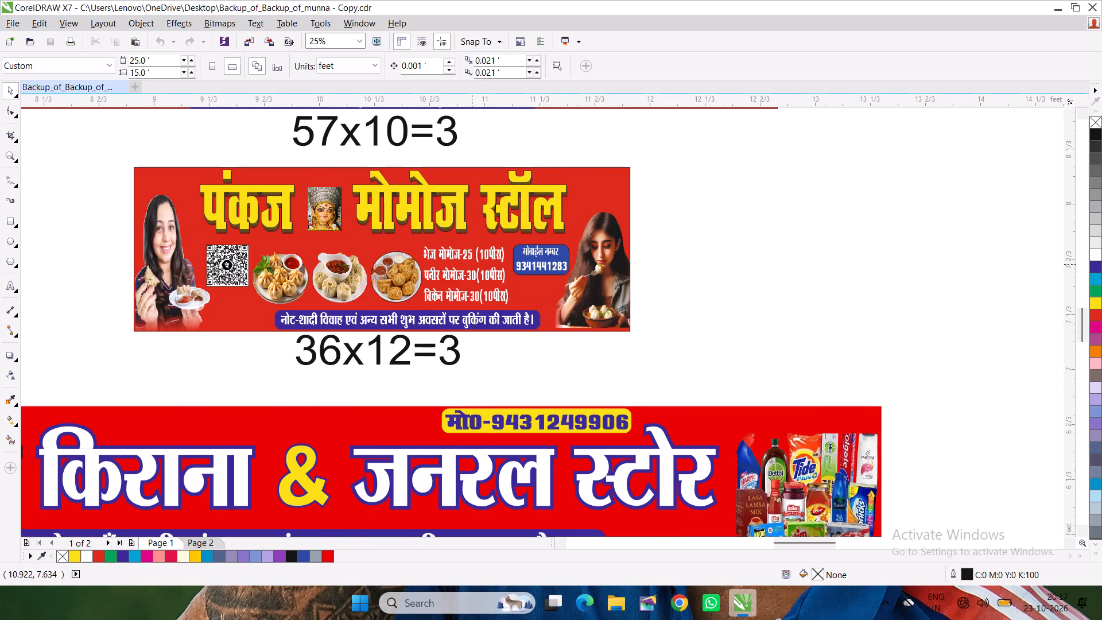
pyautogui.scroll(1, 472, 264)
pyautogui.scroll(-2, 472, 264)
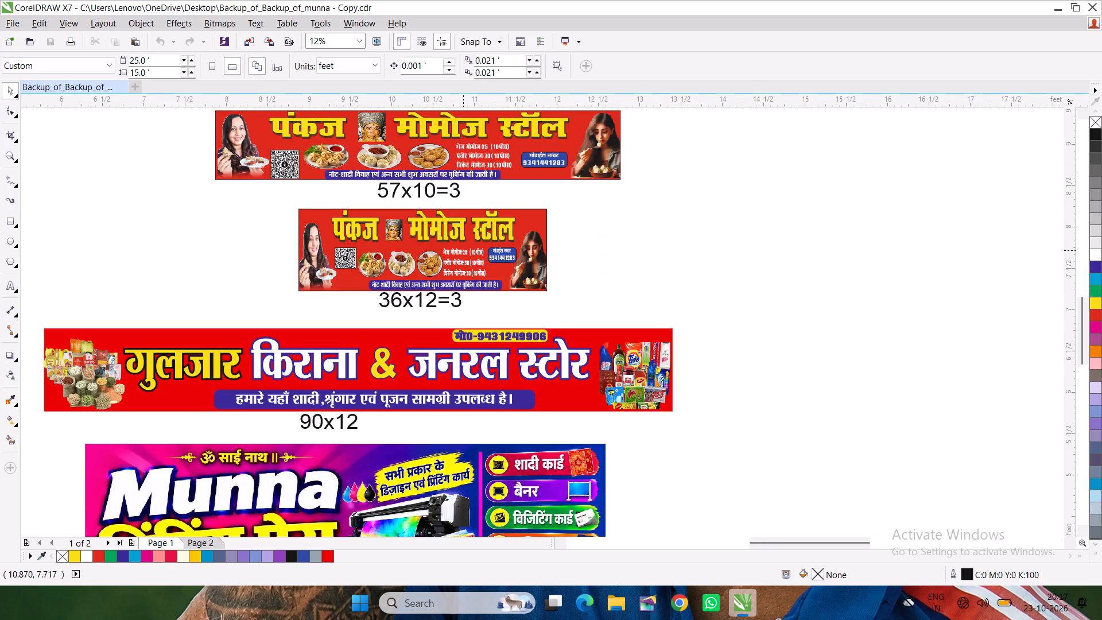
pyautogui.scroll(1, 463, 250)
pyautogui.scroll(-1, 463, 250)
pyautogui.scroll(1, 426, 259)
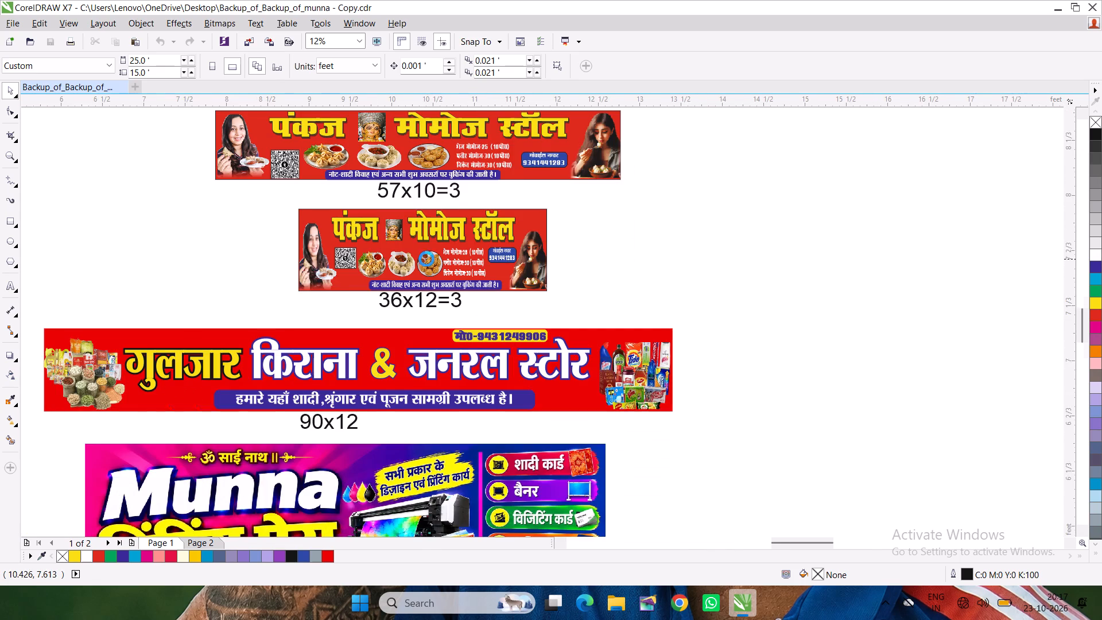
pyautogui.scroll(1, 426, 259)
pyautogui.scroll(-1, 587, 268)
pyautogui.scroll(1, 593, 263)
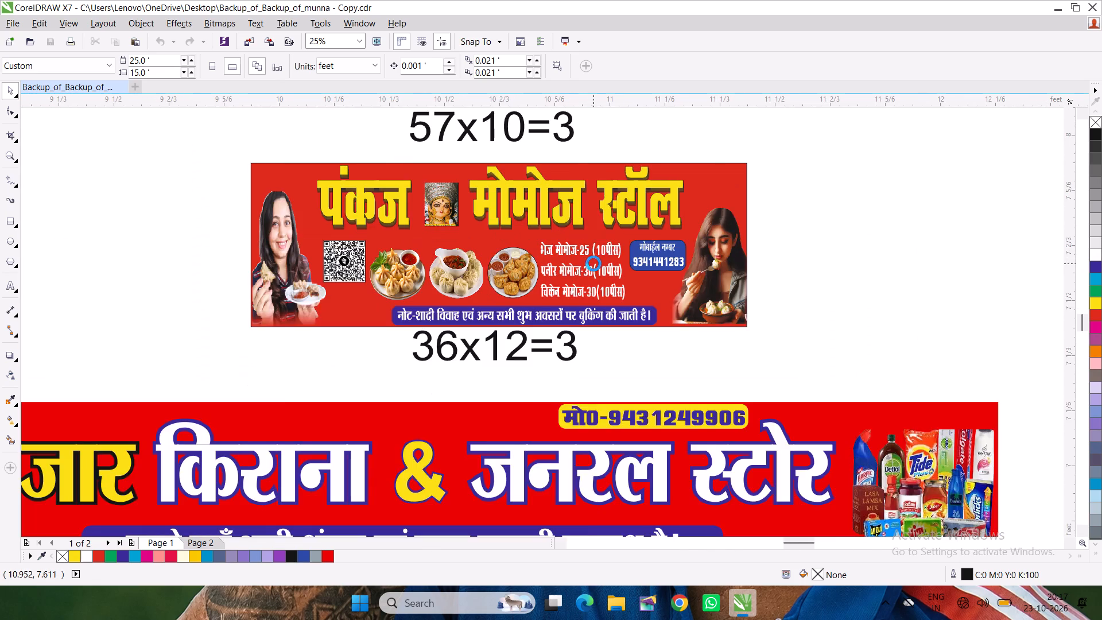
pyautogui.scroll(1, 587, 295)
pyautogui.scroll(-1, 587, 295)
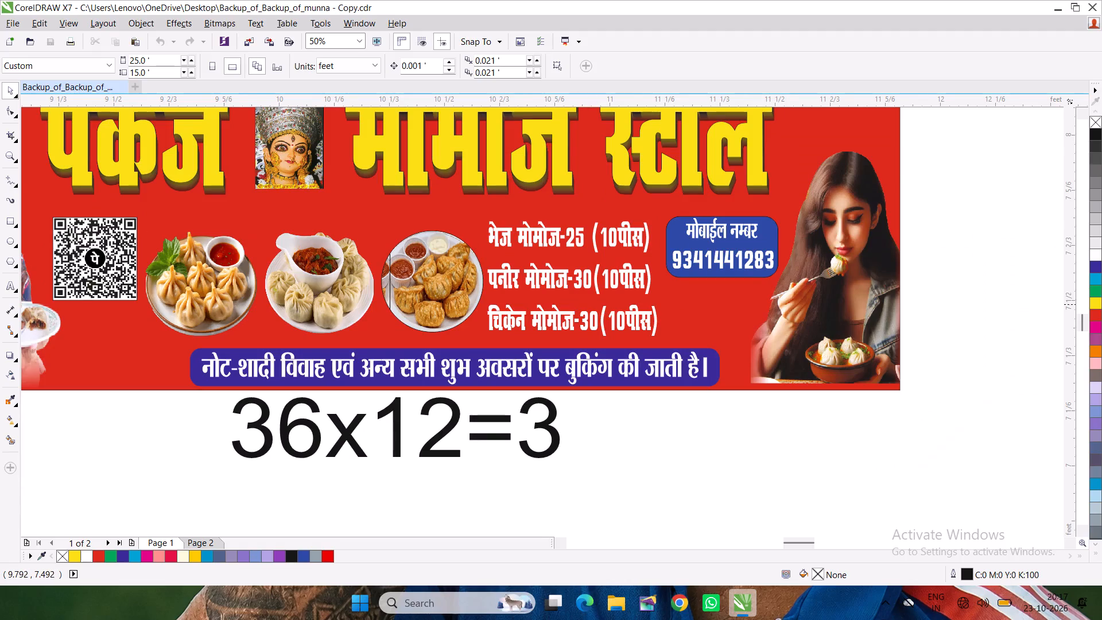
pyautogui.scroll(1, 84, 304)
pyautogui.scroll(-2, 87, 307)
pyautogui.scroll(-1, 197, 349)
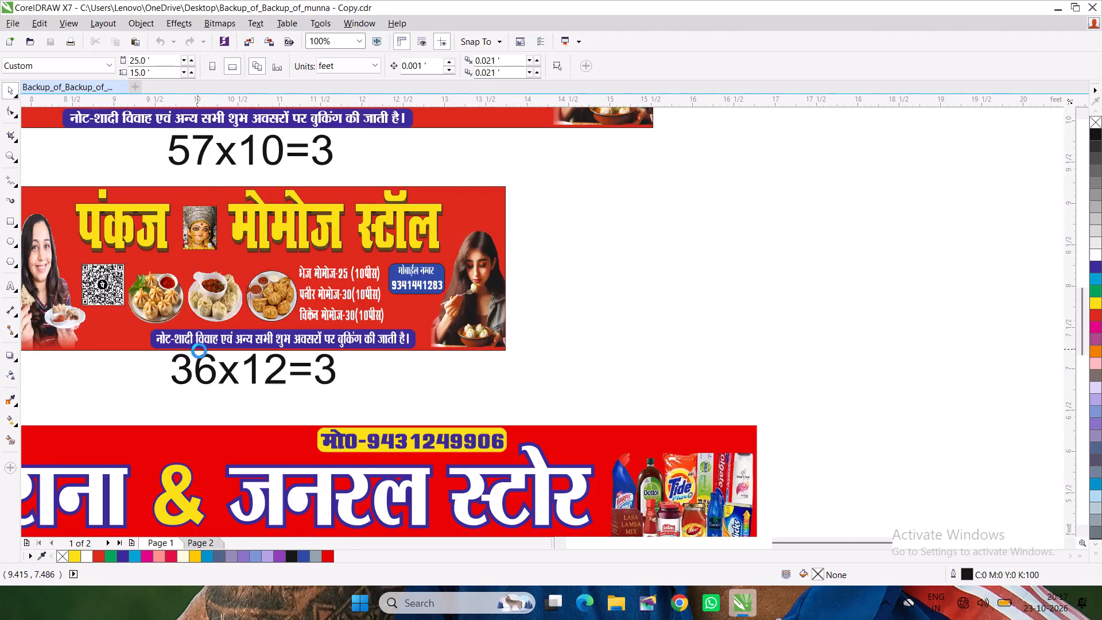
# Look over the full column of banners on page 1, from Jaltek Engineering down to the Munna printing press banner.
pyautogui.moveTo(511, 491); pyautogui.dragTo(509, 557)
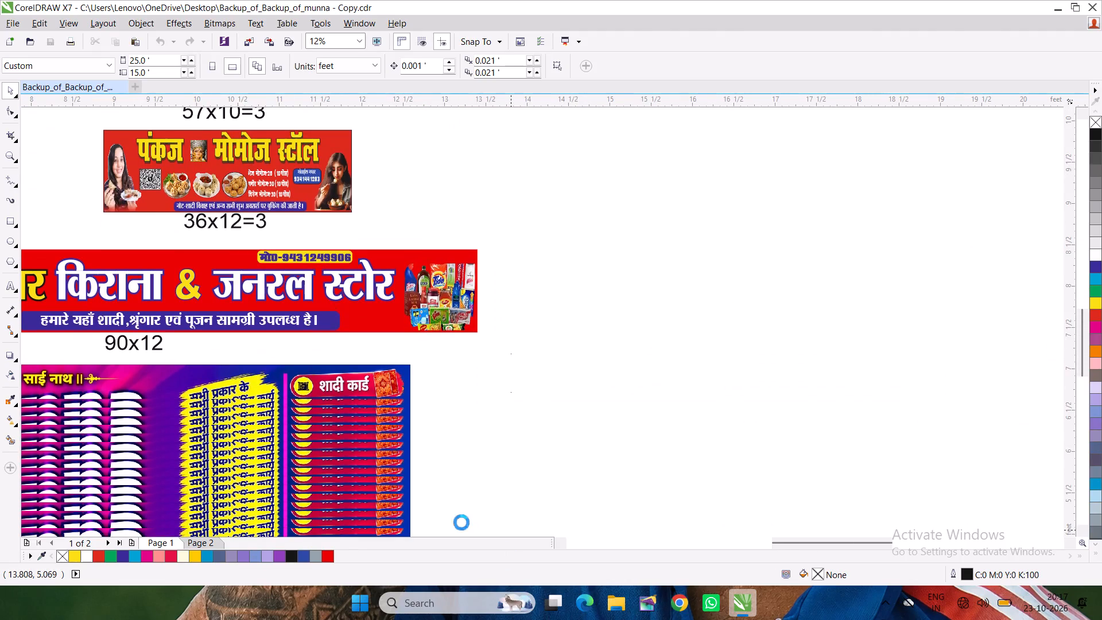
pyautogui.scroll(-1, 243, 450)
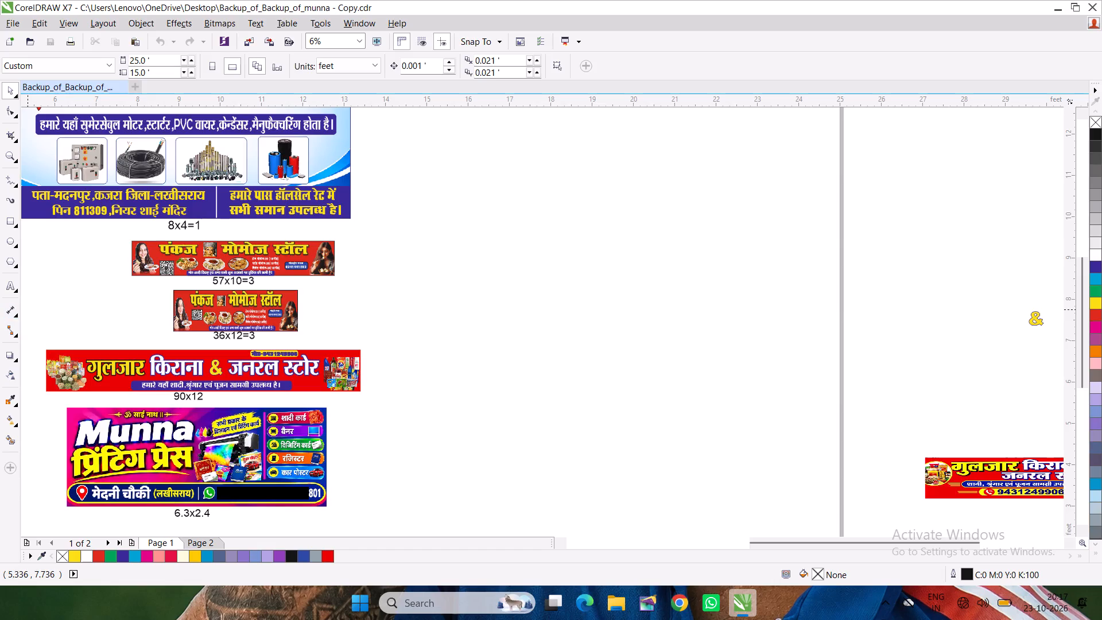
pyautogui.moveTo(28, 309); pyautogui.dragTo(20, 309)
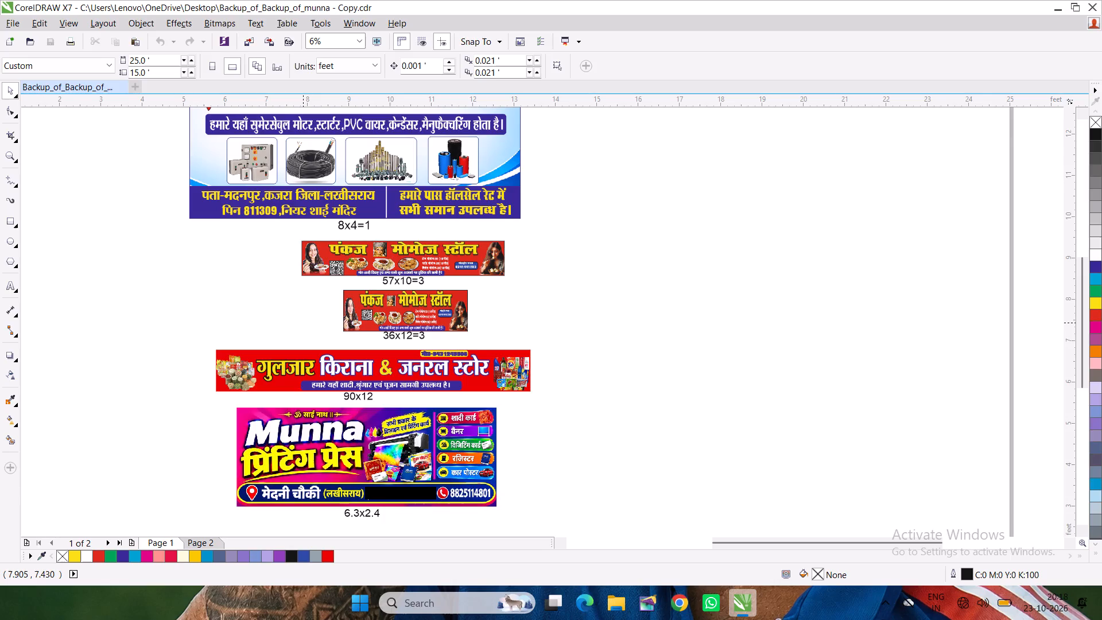
pyautogui.moveTo(94, 156); pyautogui.dragTo(99, 133)
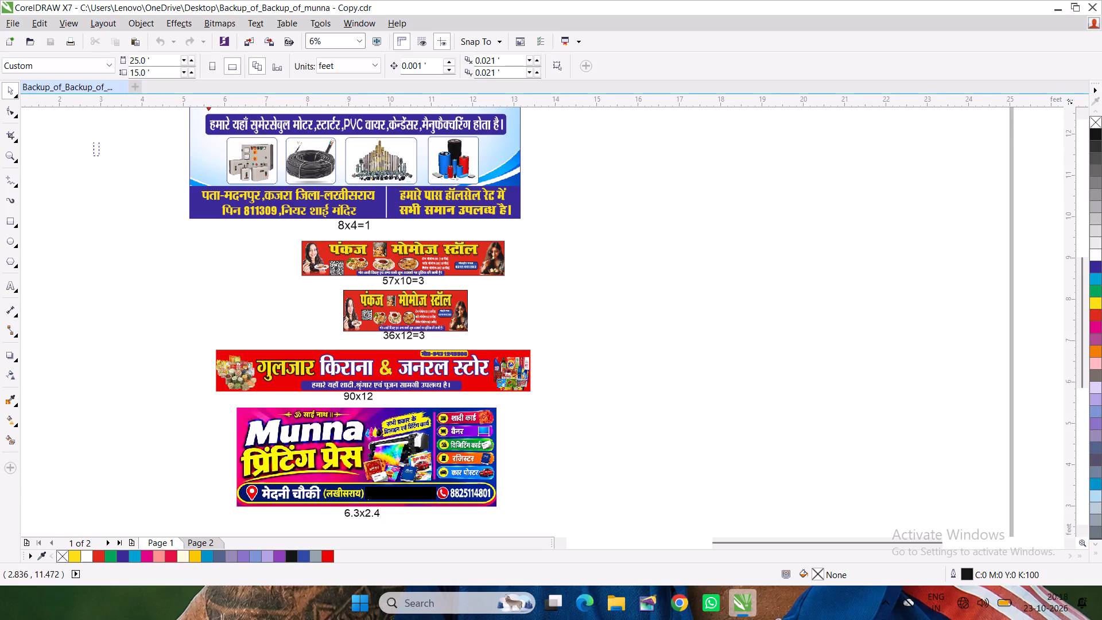
pyautogui.moveTo(99, 133); pyautogui.dragTo(129, 101)
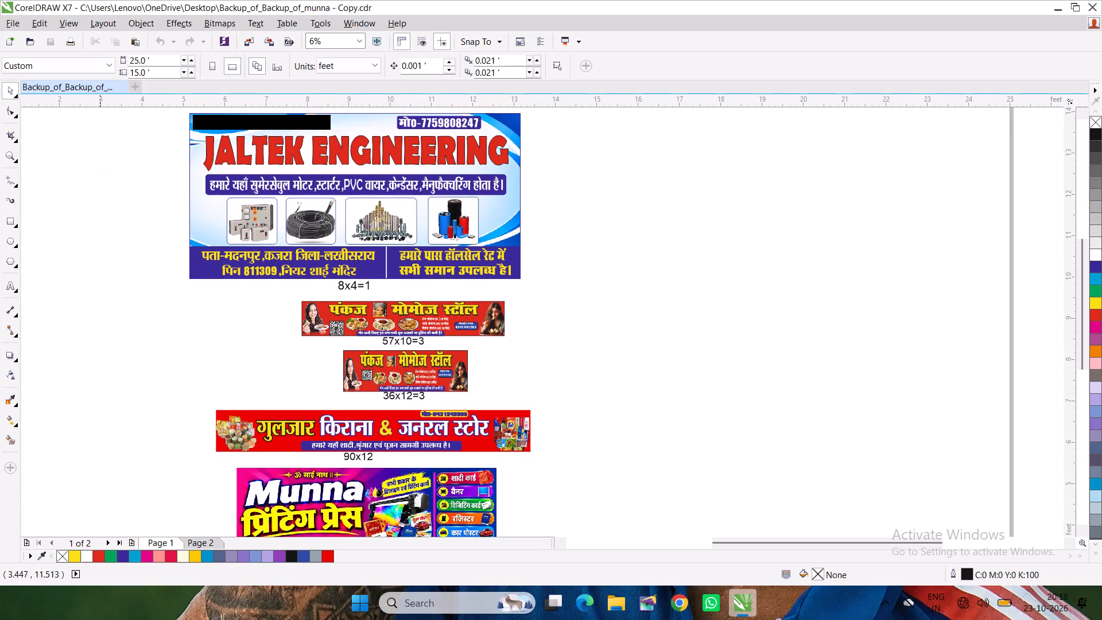
pyautogui.moveTo(69, 377); pyautogui.dragTo(0, 422)
pyautogui.moveTo(273, 464); pyautogui.dragTo(278, 517)
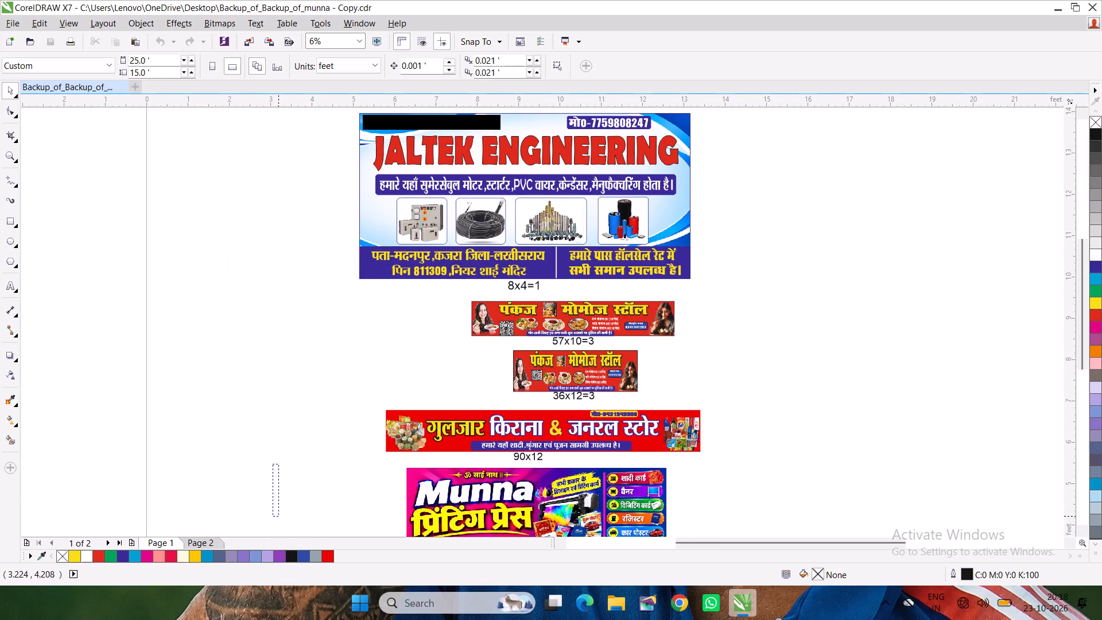
pyautogui.moveTo(278, 517); pyautogui.dragTo(272, 540)
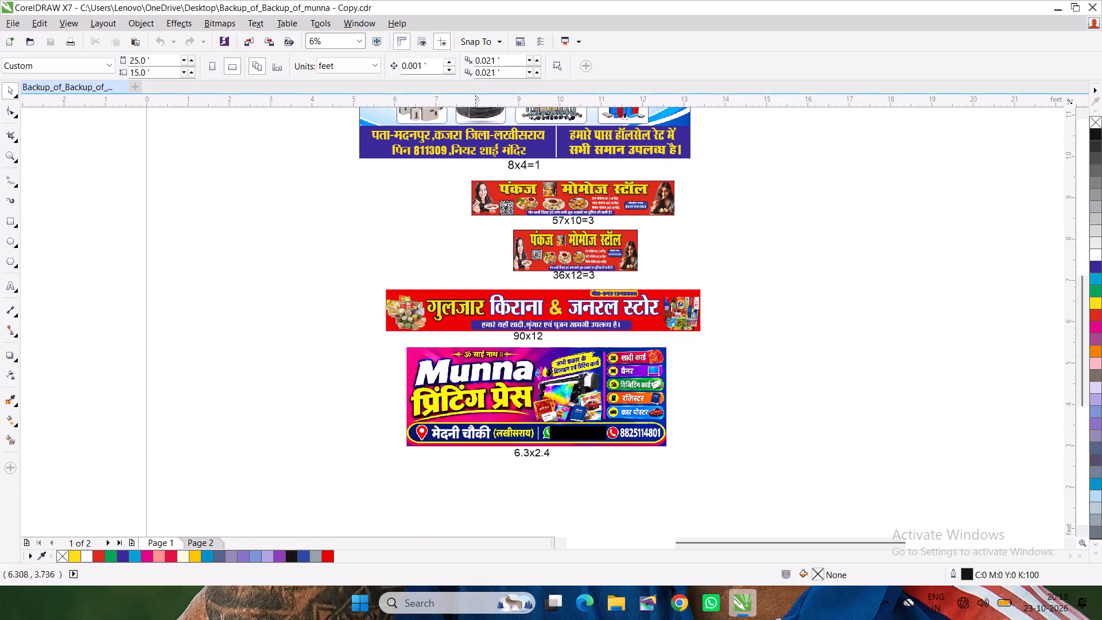
# Examine the two momo stall banners on page 1 up close, including price text and QR code, and the whole page layout.
pyautogui.scroll(1, 627, 244)
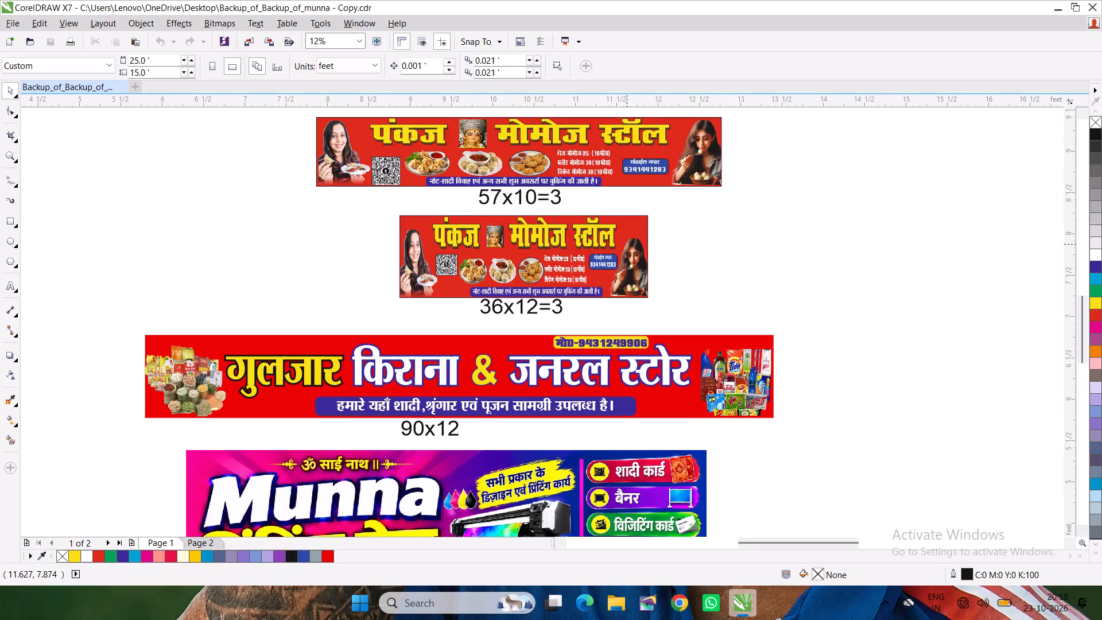
pyautogui.scroll(2, 627, 244)
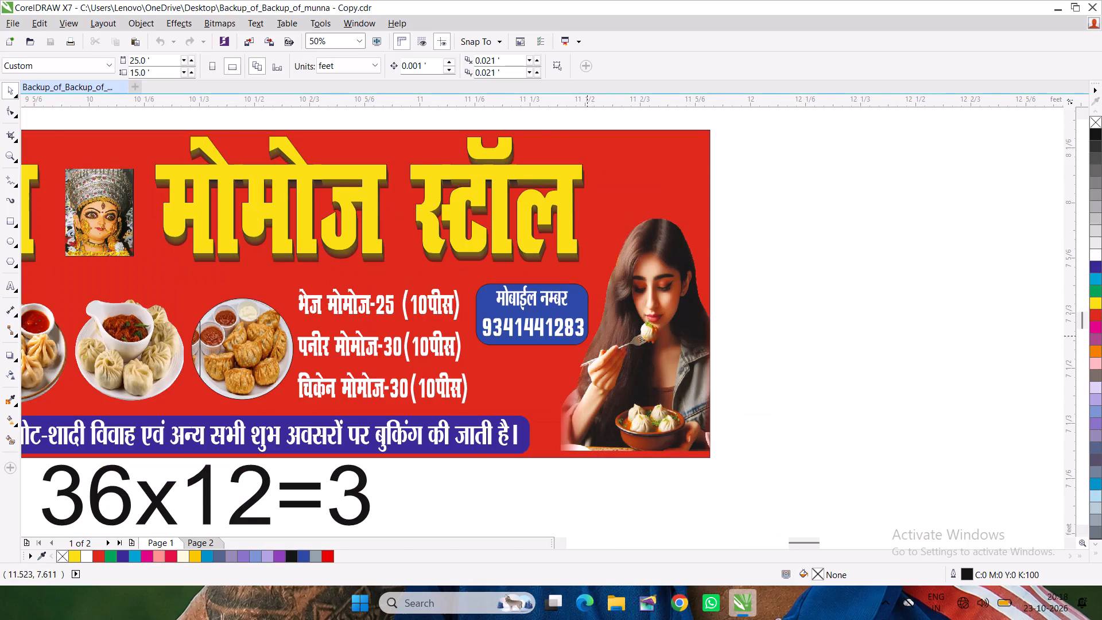
pyautogui.scroll(-2, 541, 350)
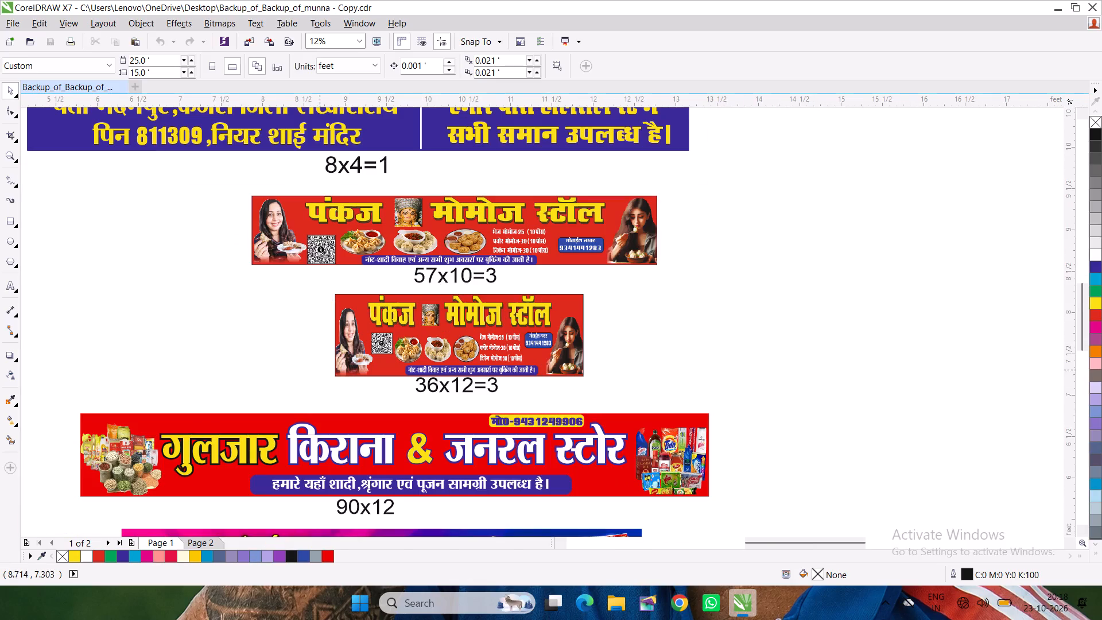
pyautogui.scroll(3, 319, 369)
pyautogui.scroll(2, 499, 305)
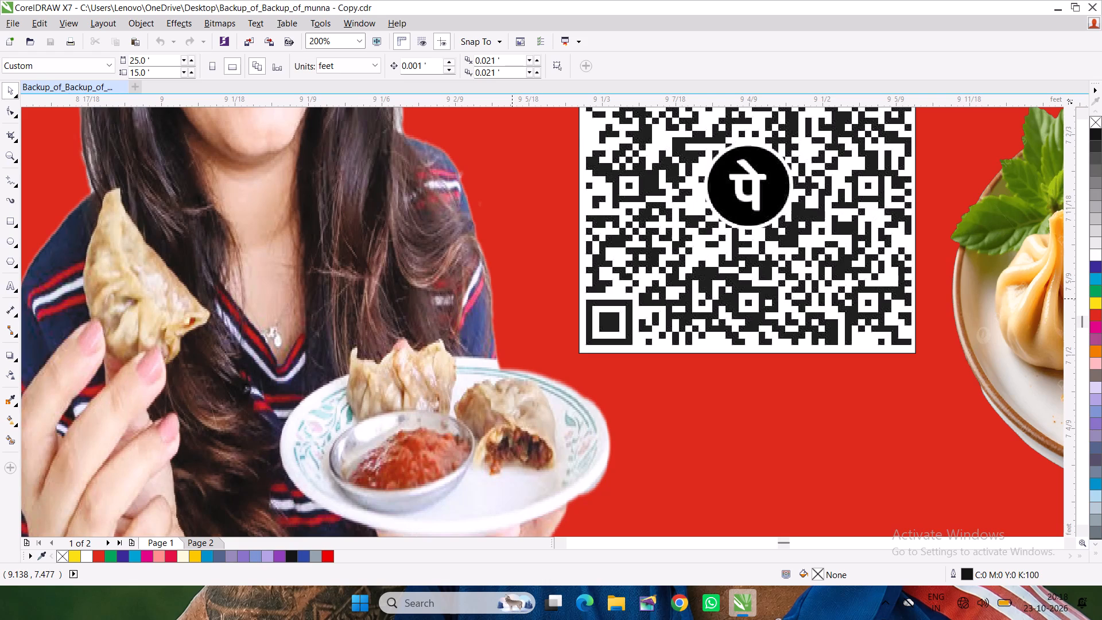
pyautogui.scroll(-1, 1034, 267)
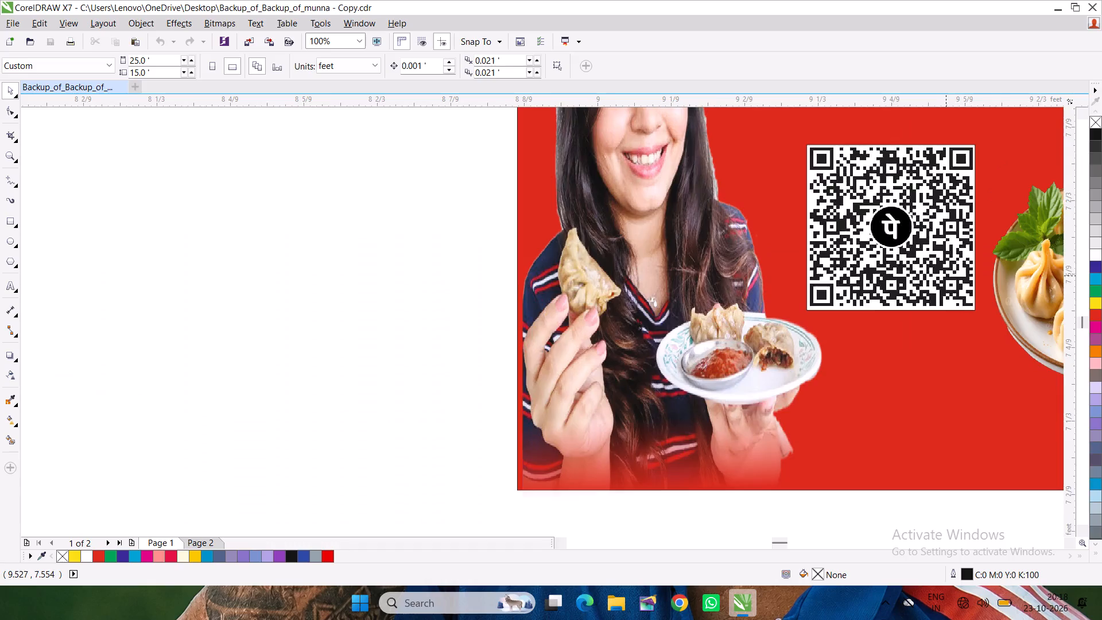
pyautogui.scroll(-2, 930, 282)
pyautogui.scroll(-1, 772, 310)
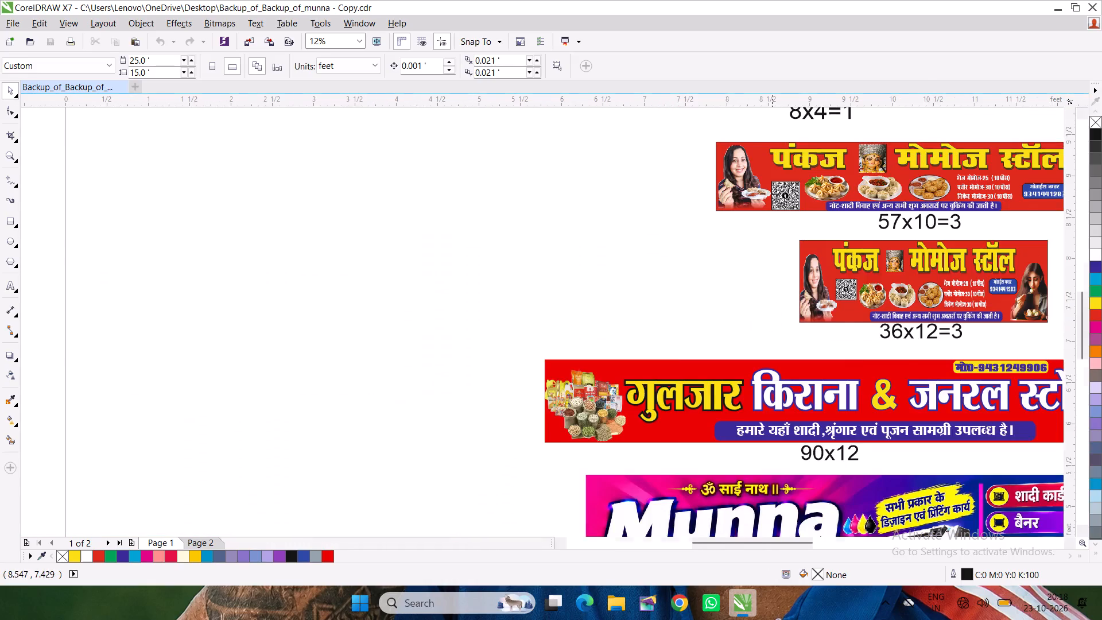
pyautogui.scroll(-1, 772, 308)
pyautogui.moveTo(1041, 443); pyautogui.dragTo(1101, 451)
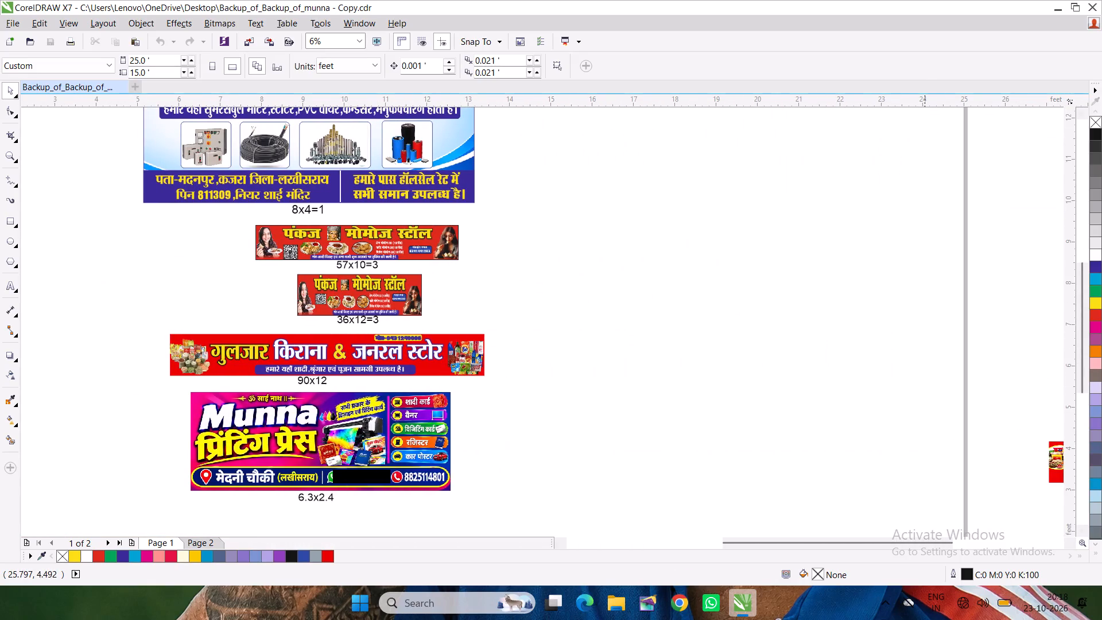
pyautogui.scroll(-1, 697, 276)
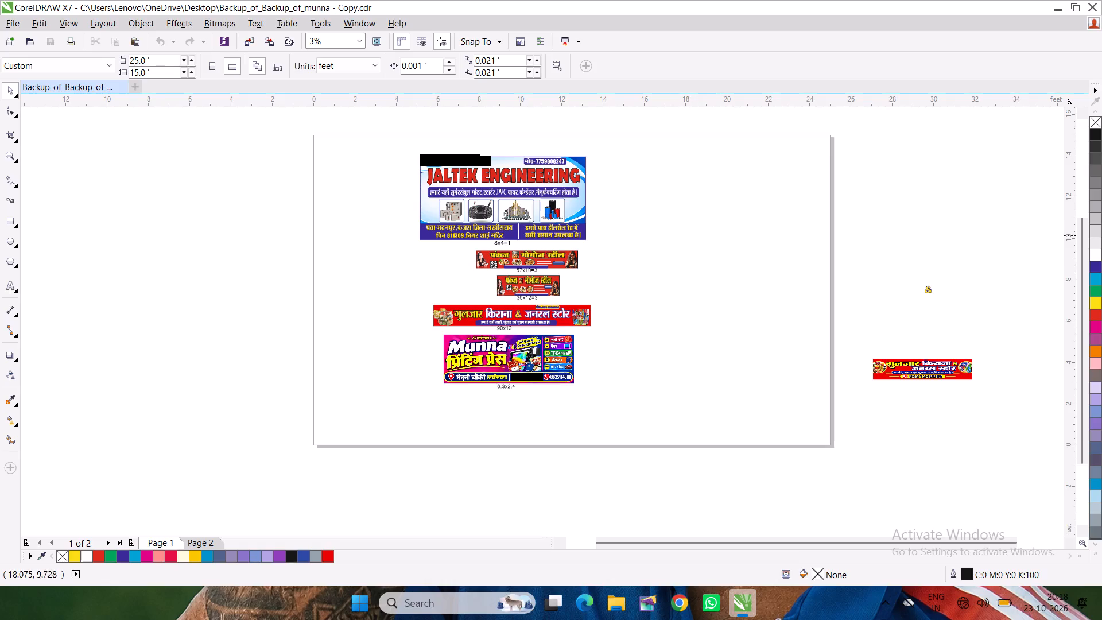
# Open the Backup_of_Backup_of_munna - Copy file from the desktop again and inspect the Gulzar Kirana store and Munna printing press banners.
pyautogui.click(1054, 2)
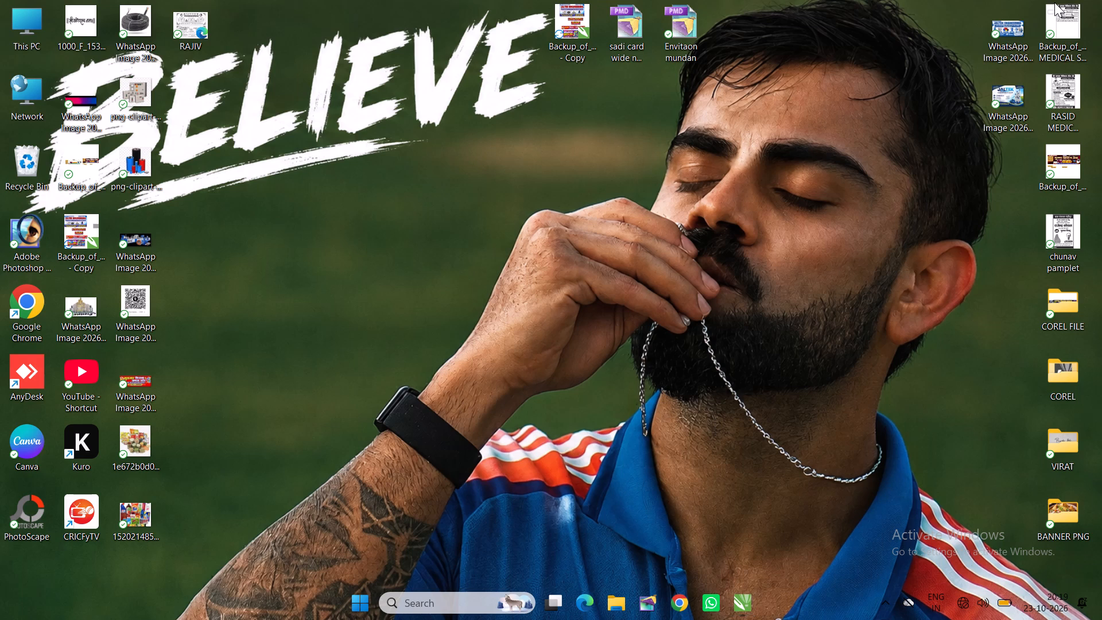
pyautogui.click(668, 127)
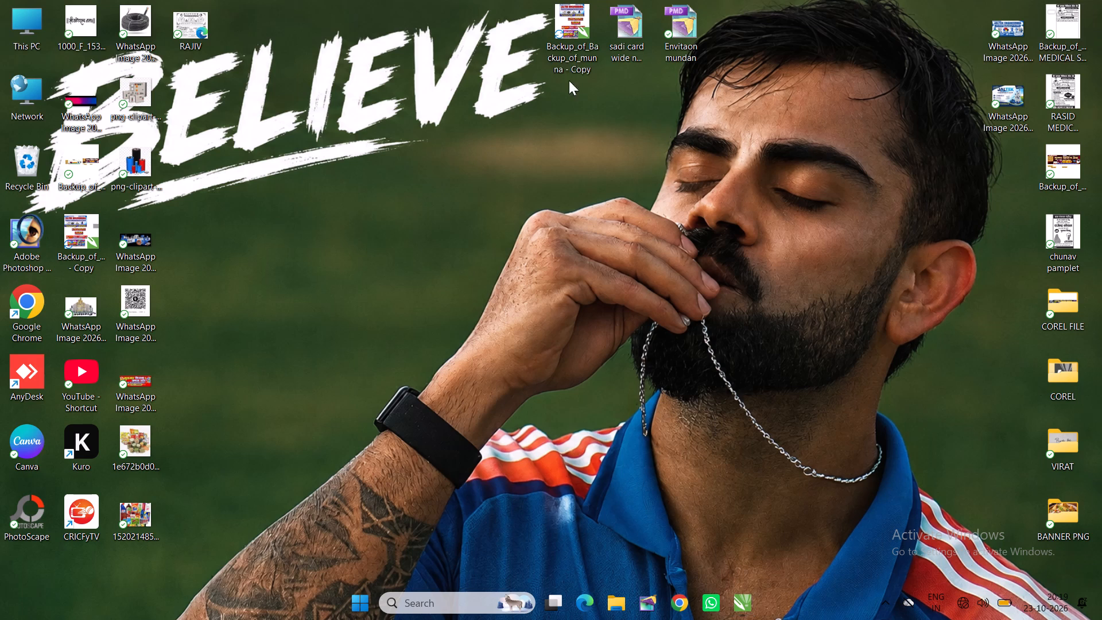
pyautogui.doubleClick(582, 20)
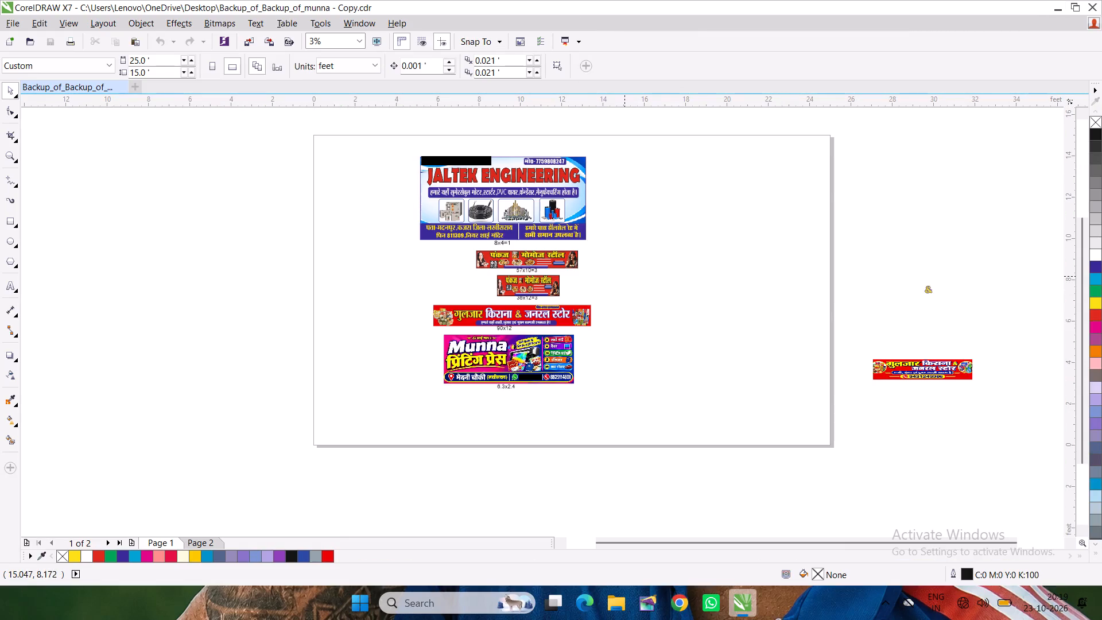
pyautogui.scroll(1, 563, 308)
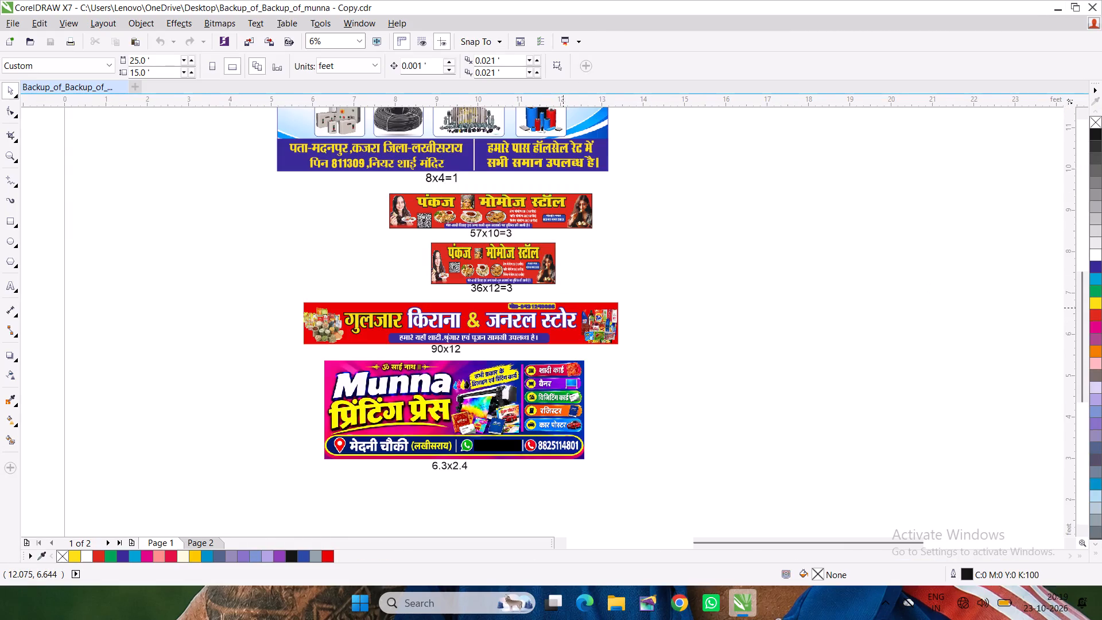
pyautogui.scroll(1, 563, 308)
pyautogui.scroll(-1, 563, 308)
pyautogui.scroll(1, 513, 400)
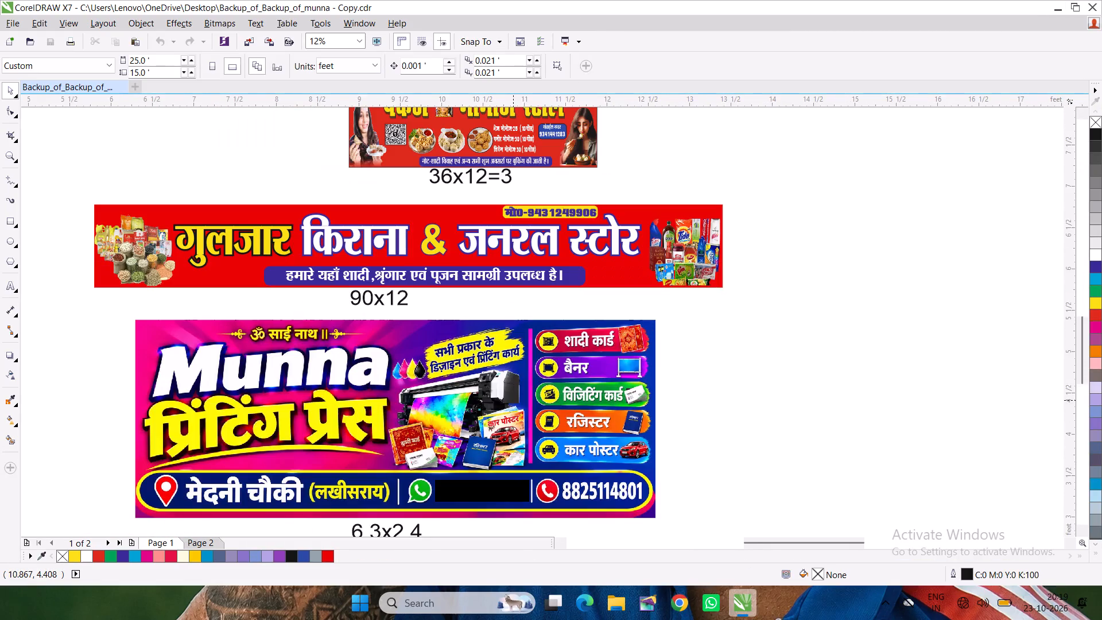
pyautogui.scroll(-1, 513, 400)
pyautogui.scroll(1, 513, 400)
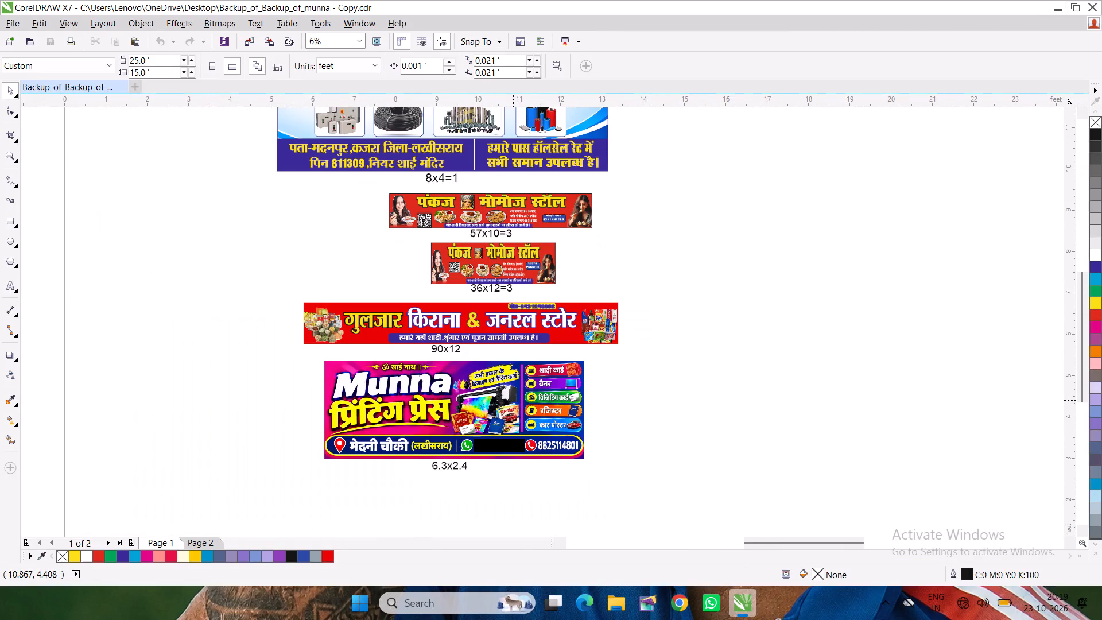
pyautogui.scroll(-1, 513, 400)
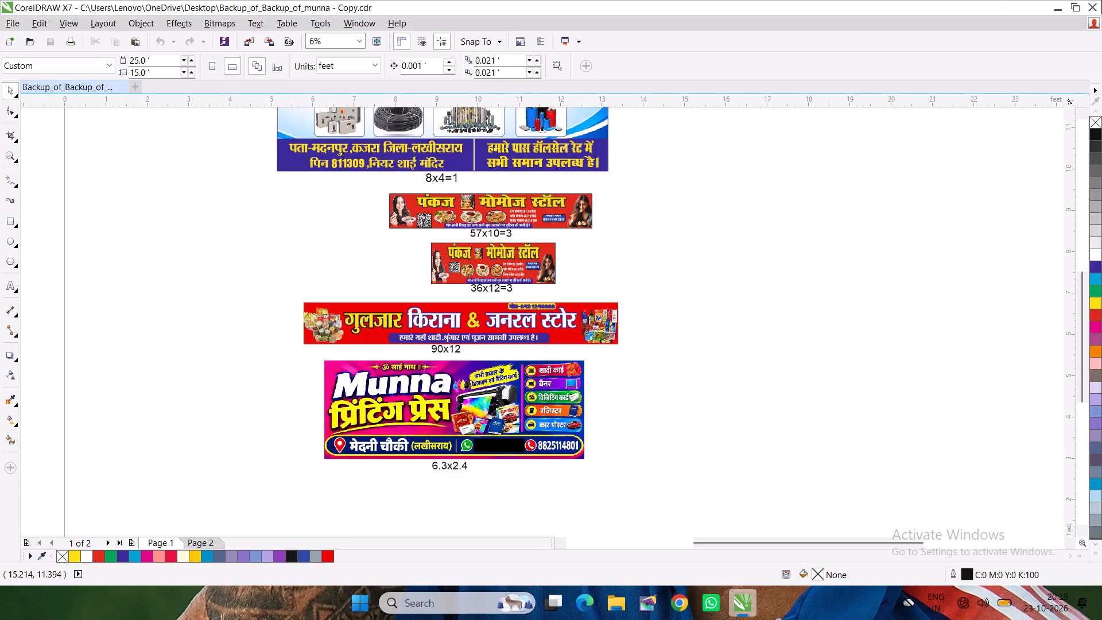
# Close CorelDRAW with the banner document and return to the desktop.
pyautogui.click(1099, 6)
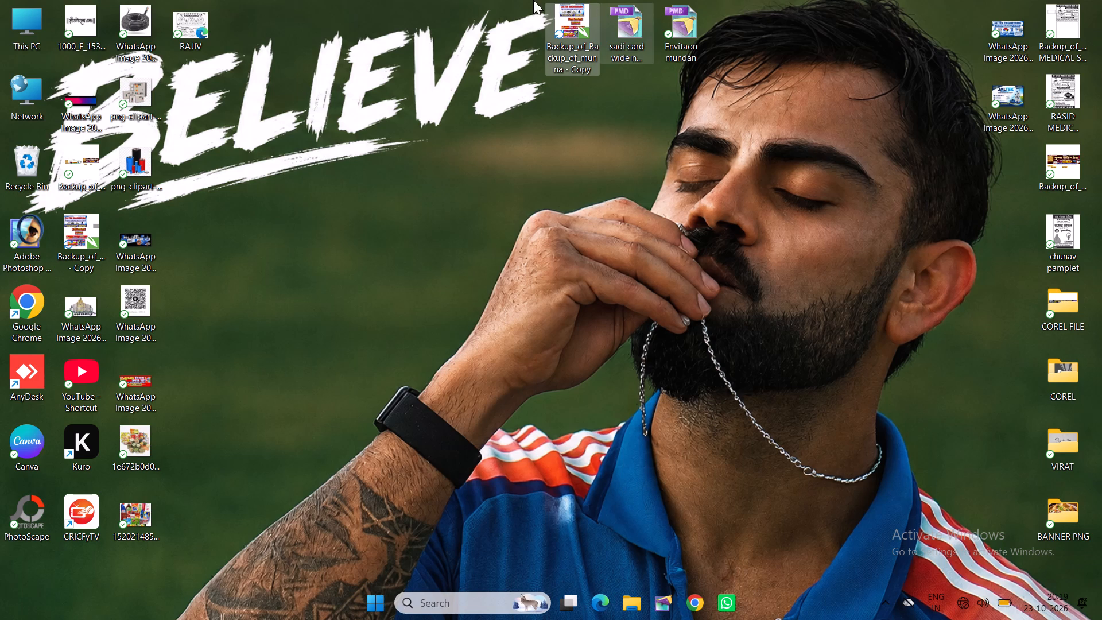
pyautogui.click(368, 161)
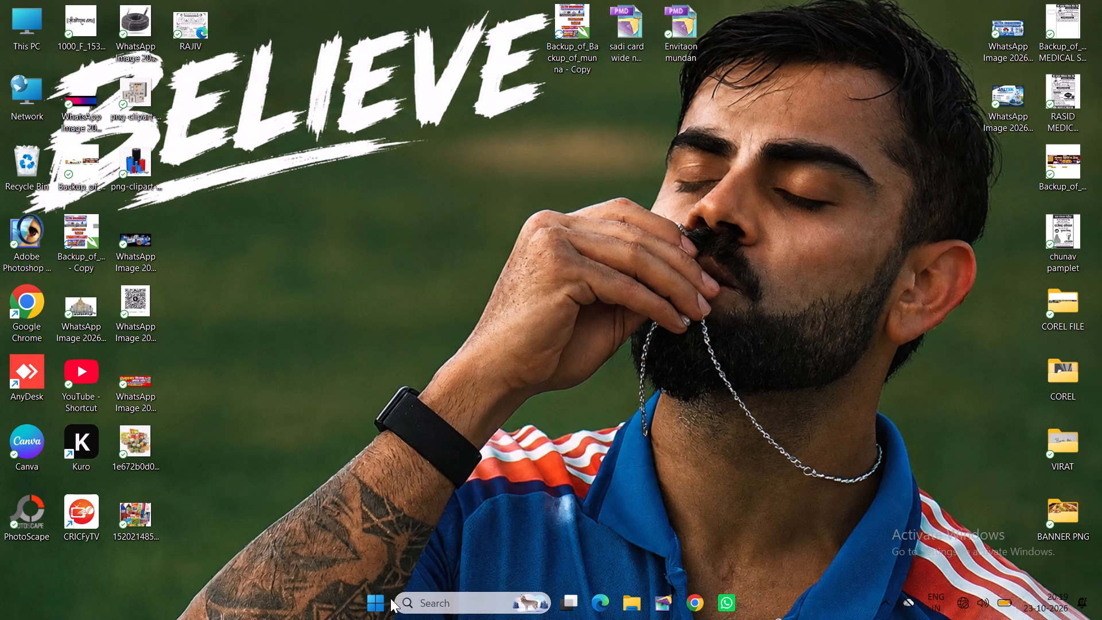
# Bring up the Windows power options for the computer.
pyautogui.click(384, 597)
pyautogui.click(645, 560)
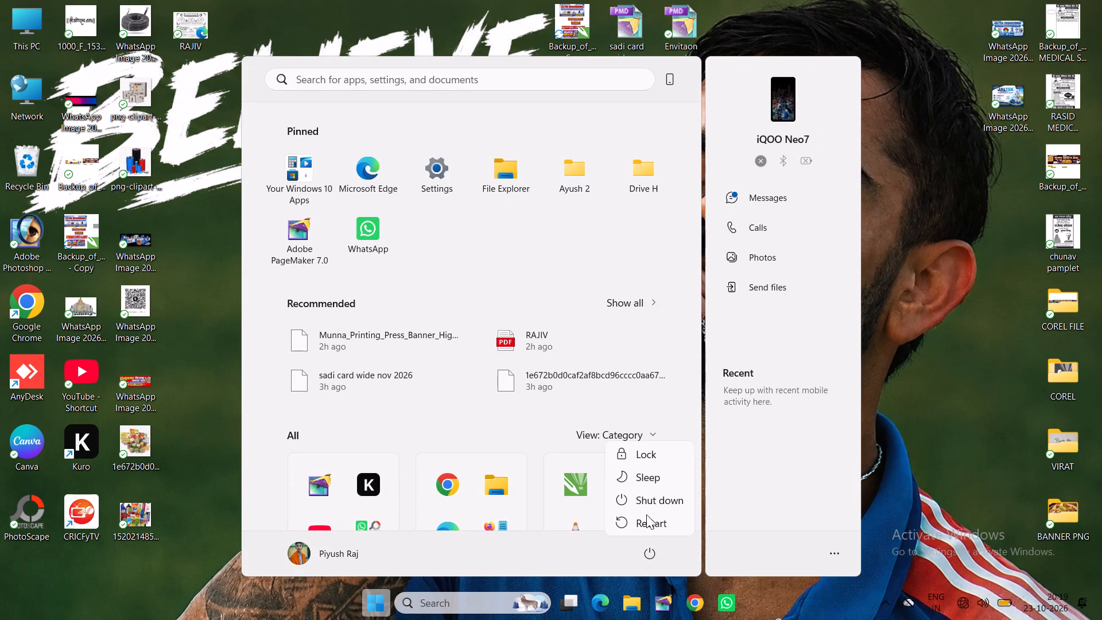